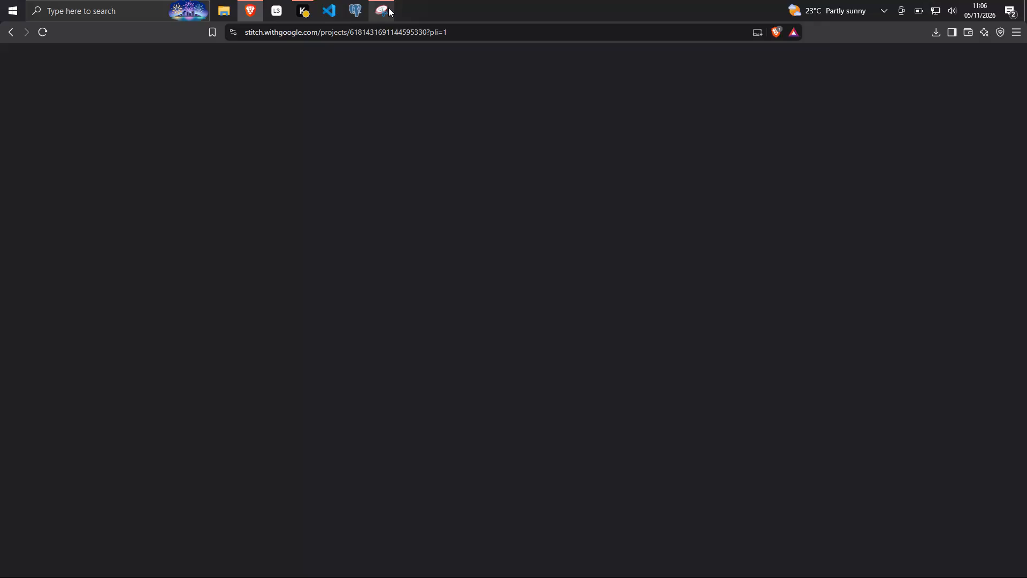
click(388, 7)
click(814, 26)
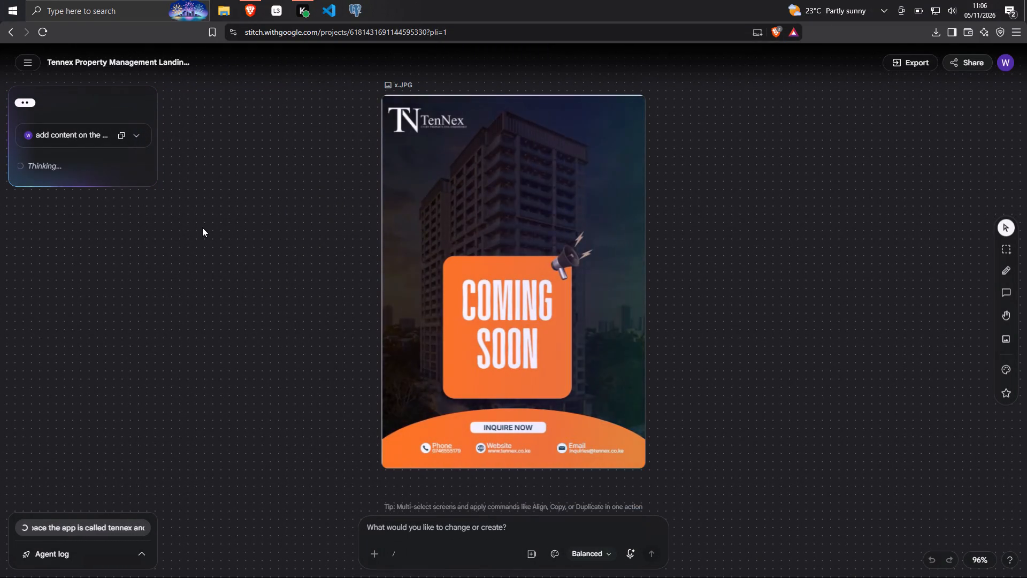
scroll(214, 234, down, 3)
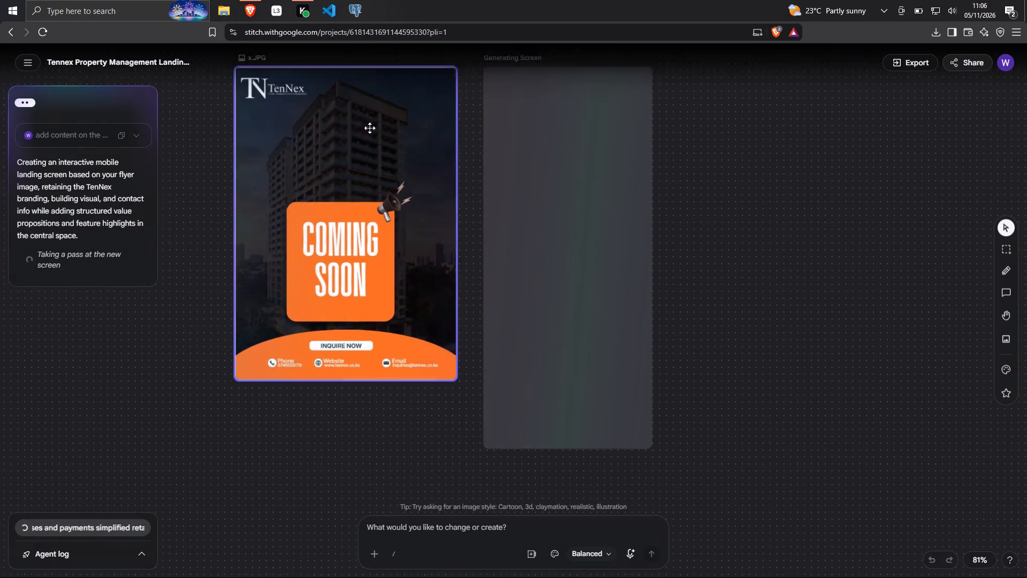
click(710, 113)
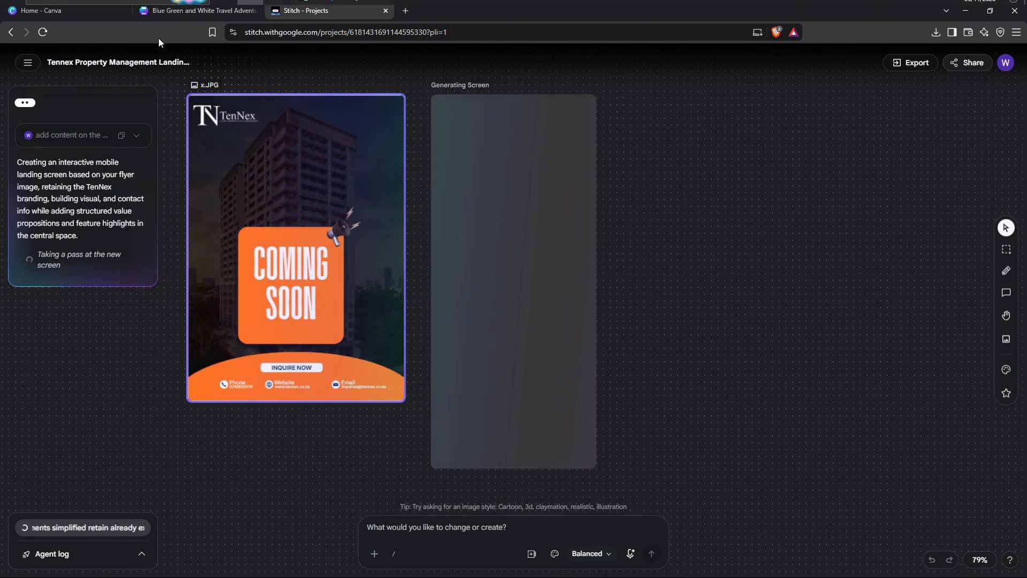
Switch to Canva and search for business card designs.
click(80, 11)
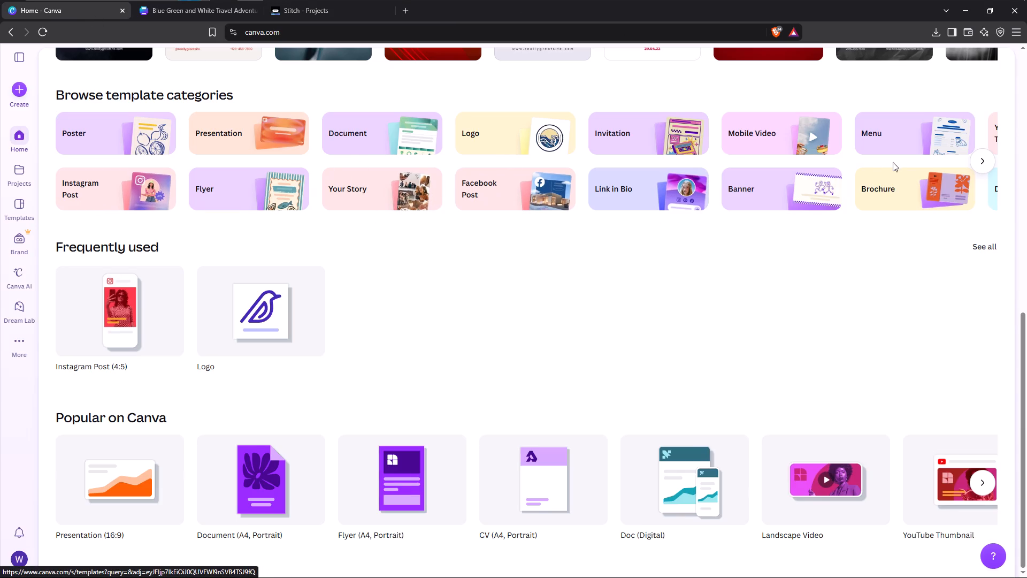
click(978, 167)
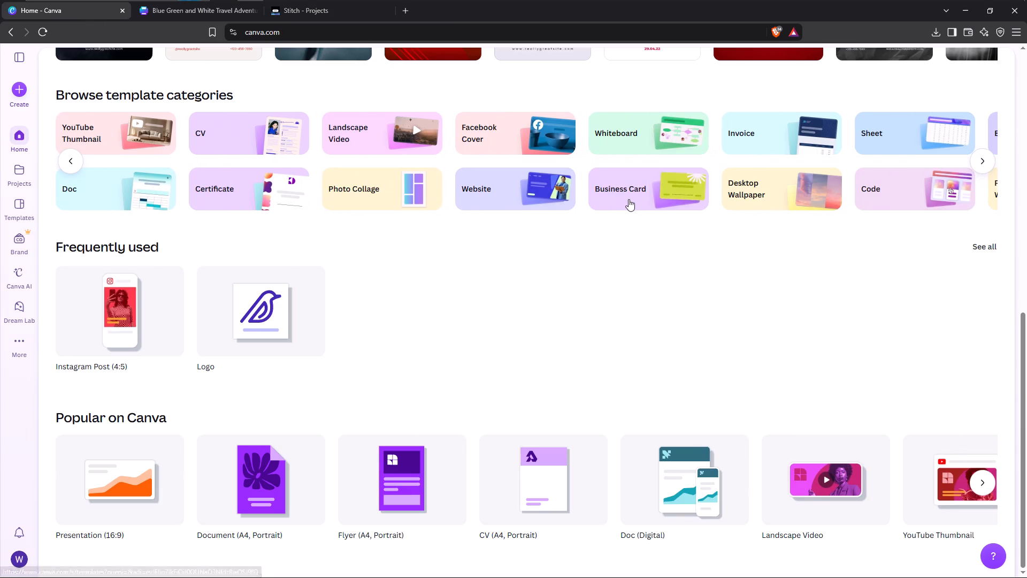
scroll(563, 184, up, 4)
scroll(414, 163, up, 10)
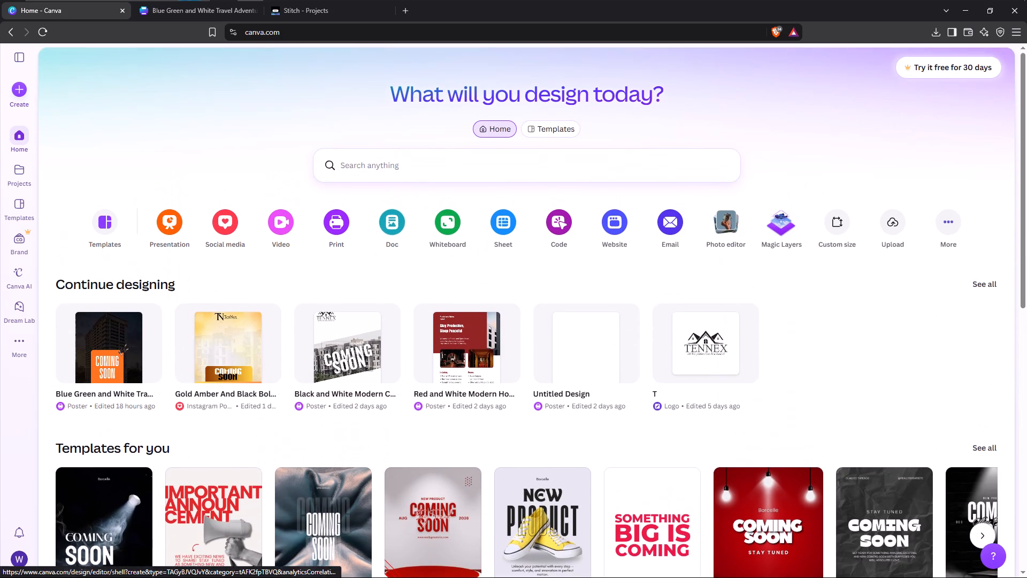
click(395, 169)
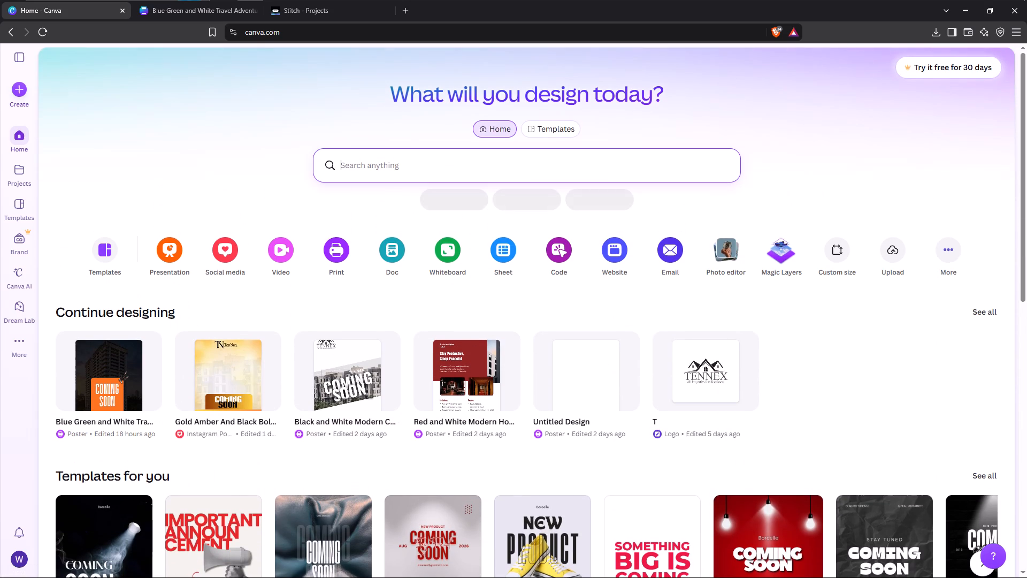
text(busi)
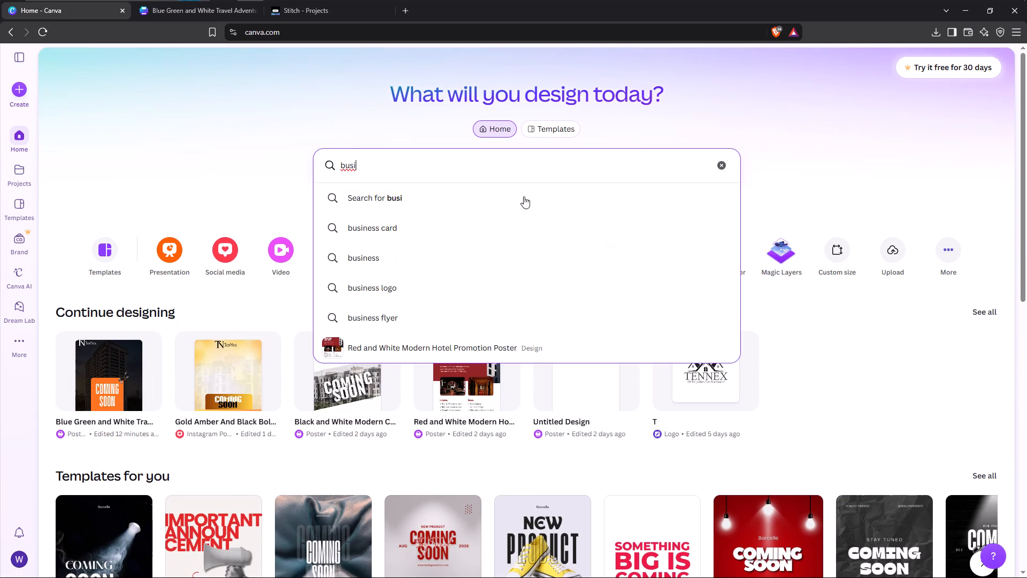
click(516, 229)
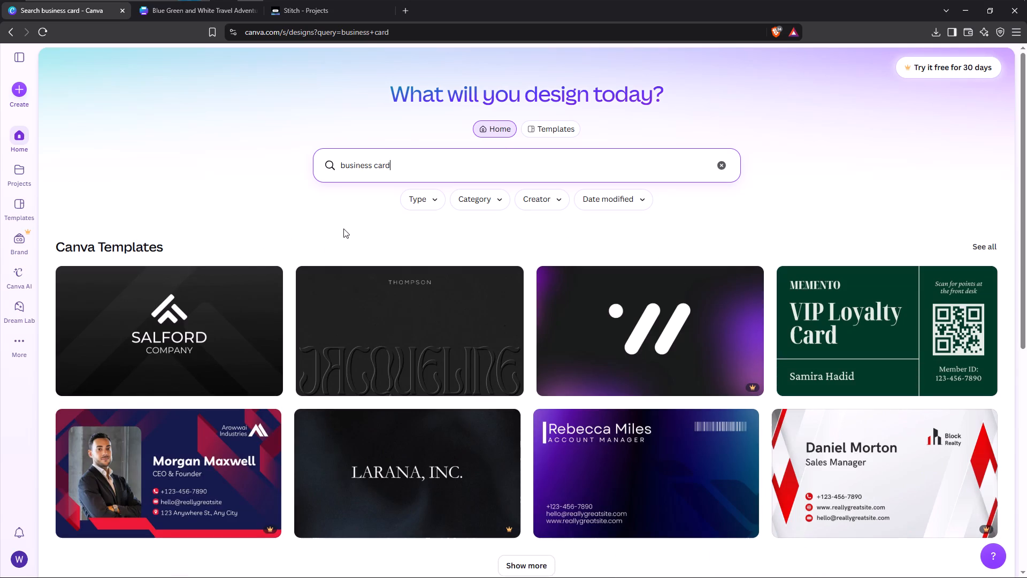
Browse the business card templates, load more of them, and open the preview of the Black and White Modern Business Card.
scroll(354, 230, down, 5)
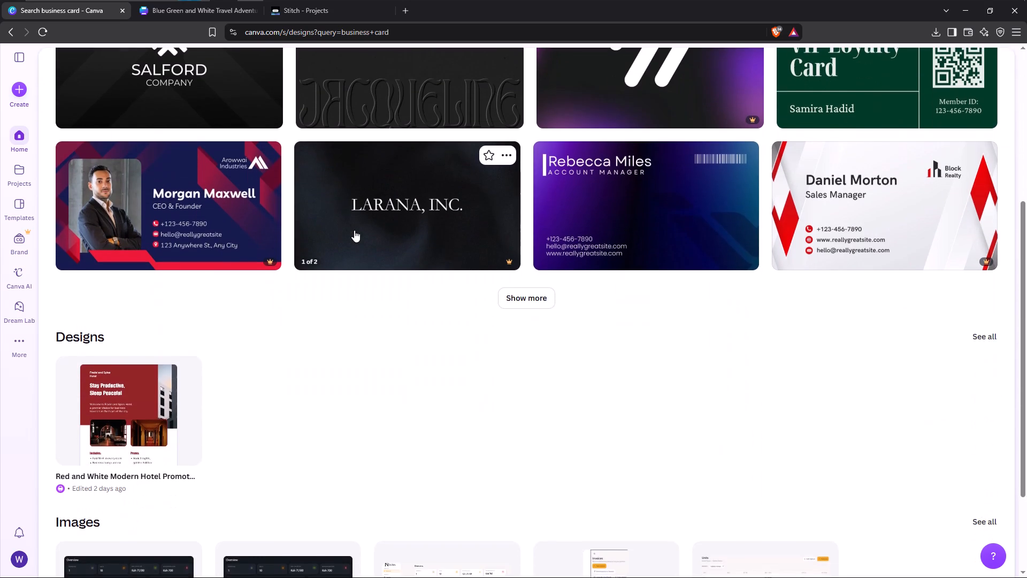
scroll(354, 230, up, 3)
scroll(855, 305, down, 3)
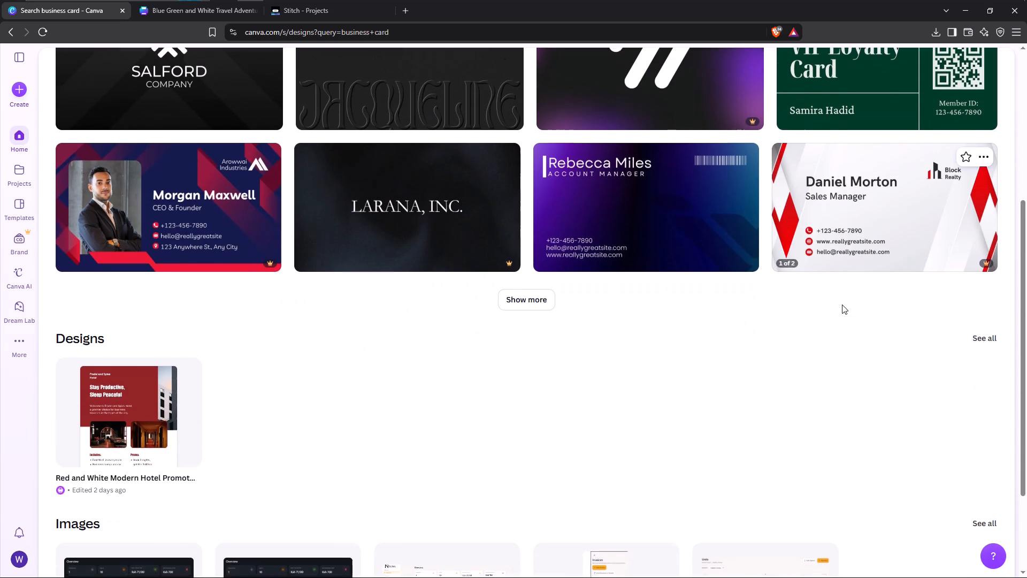
scroll(478, 296, down, 2)
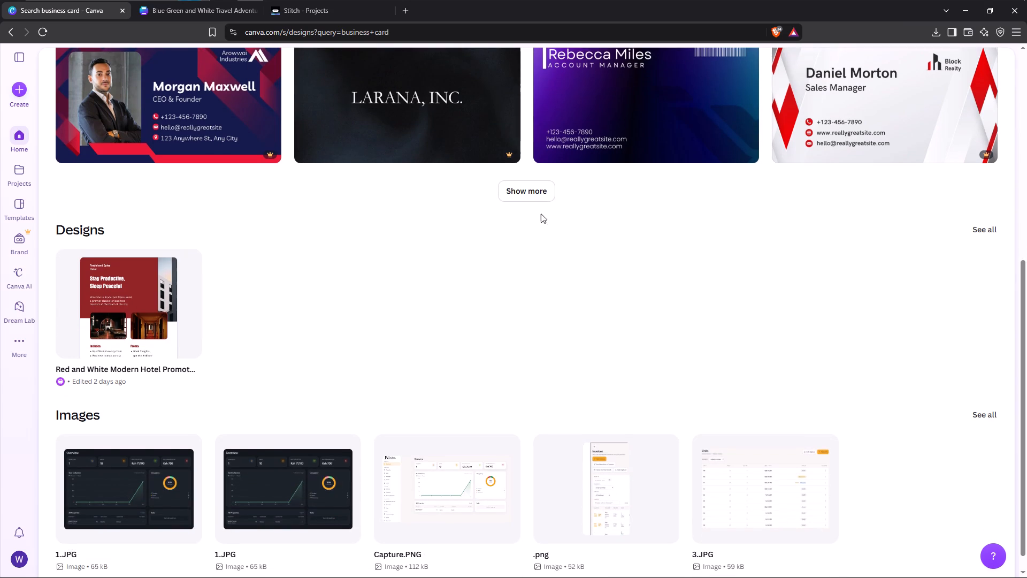
click(530, 195)
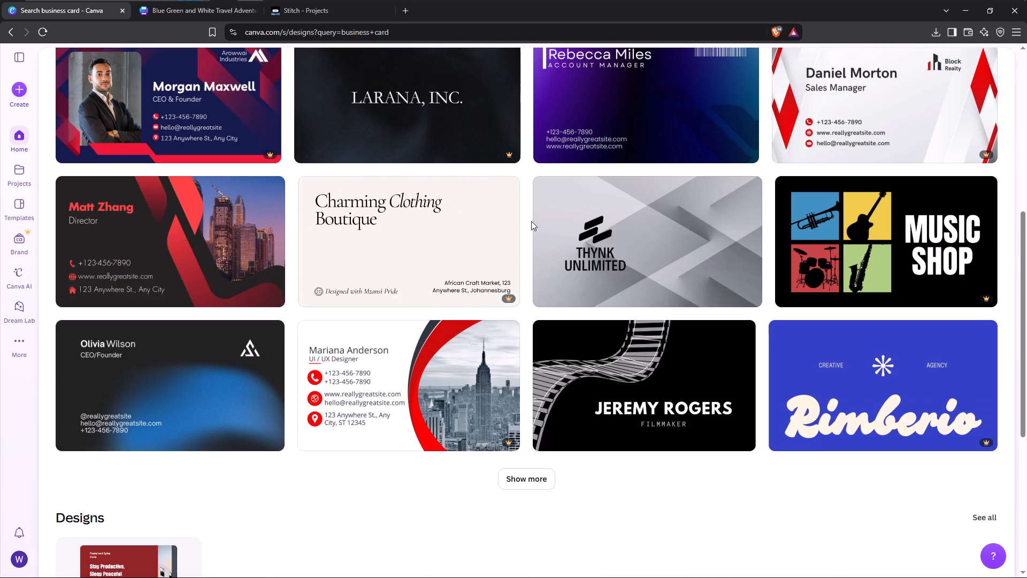
scroll(531, 221, down, 2)
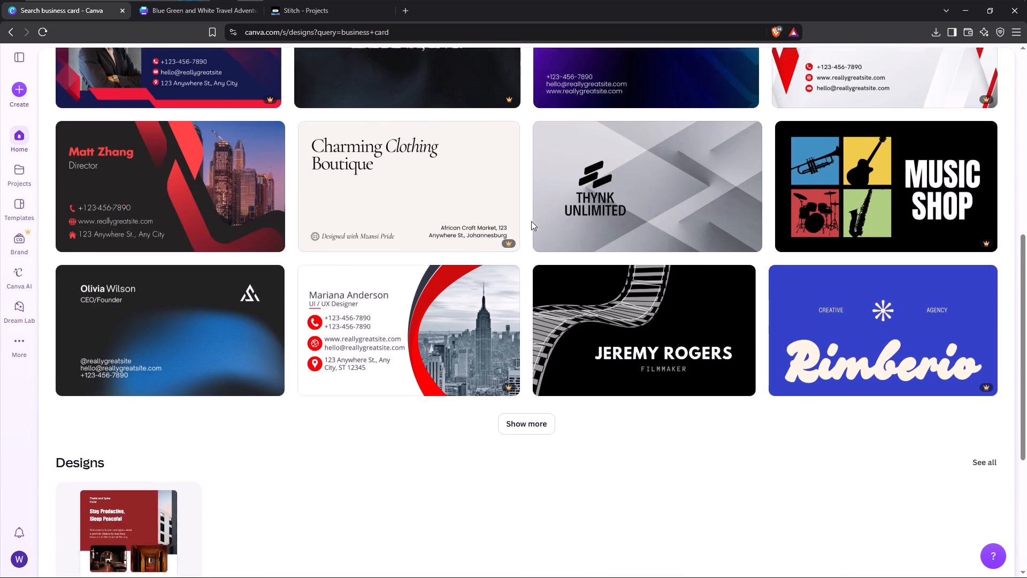
scroll(531, 221, down, 5)
scroll(534, 224, up, 6)
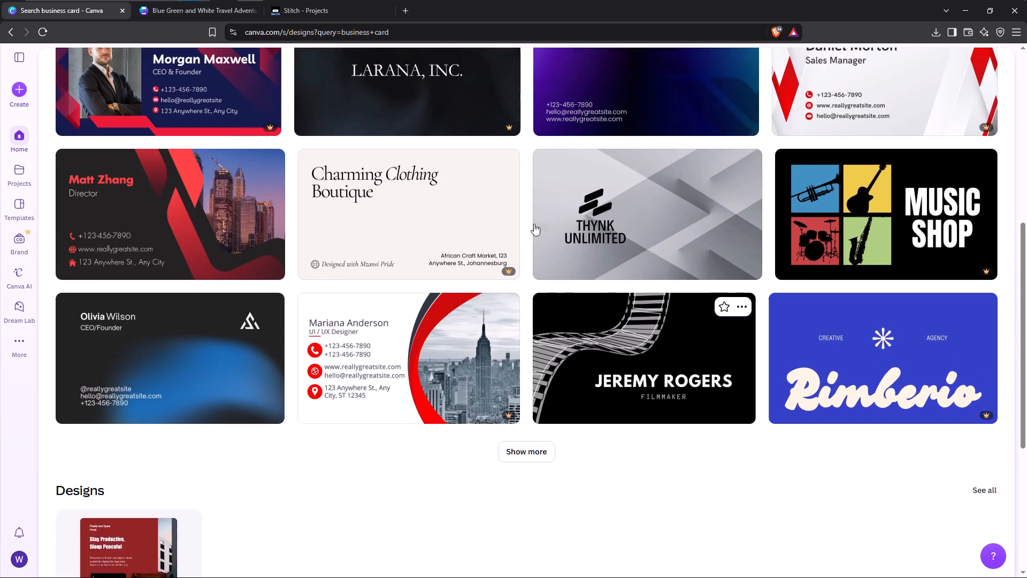
scroll(407, 224, up, 4)
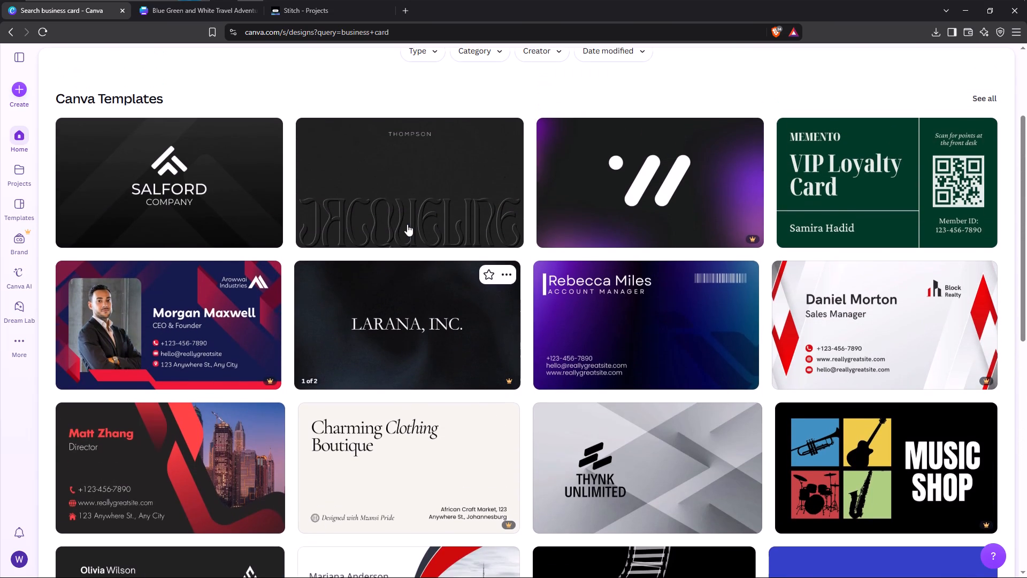
click(235, 197)
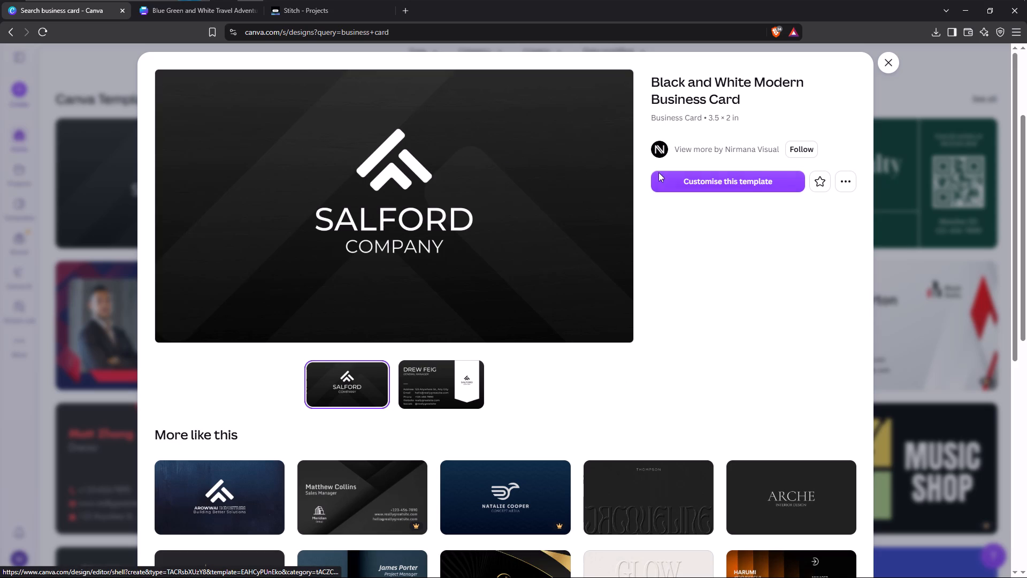
Find the Black and Blue Modern Company business card among the similar templates and open it for customising.
scroll(618, 275, down, 5)
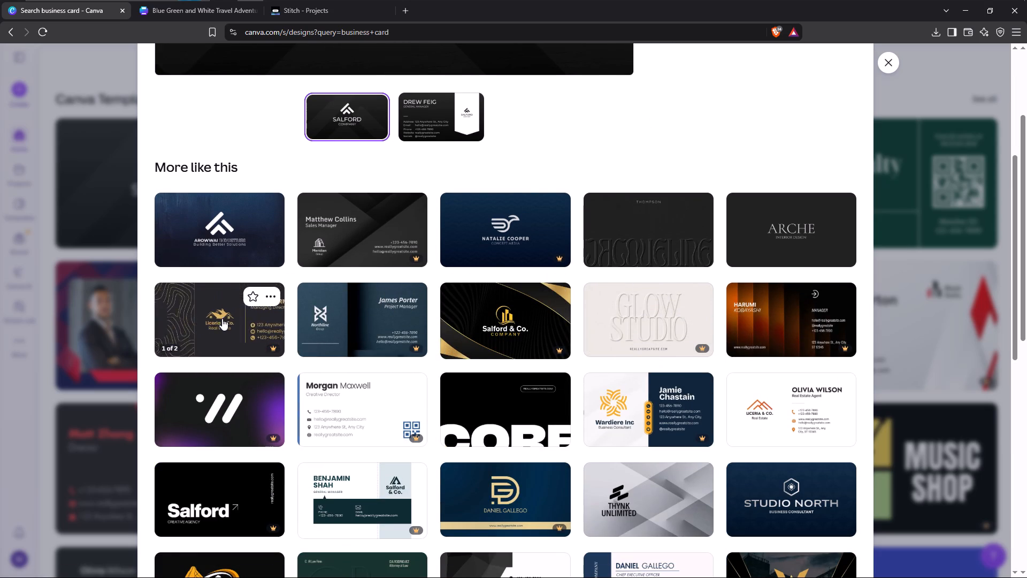
scroll(693, 322, down, 3)
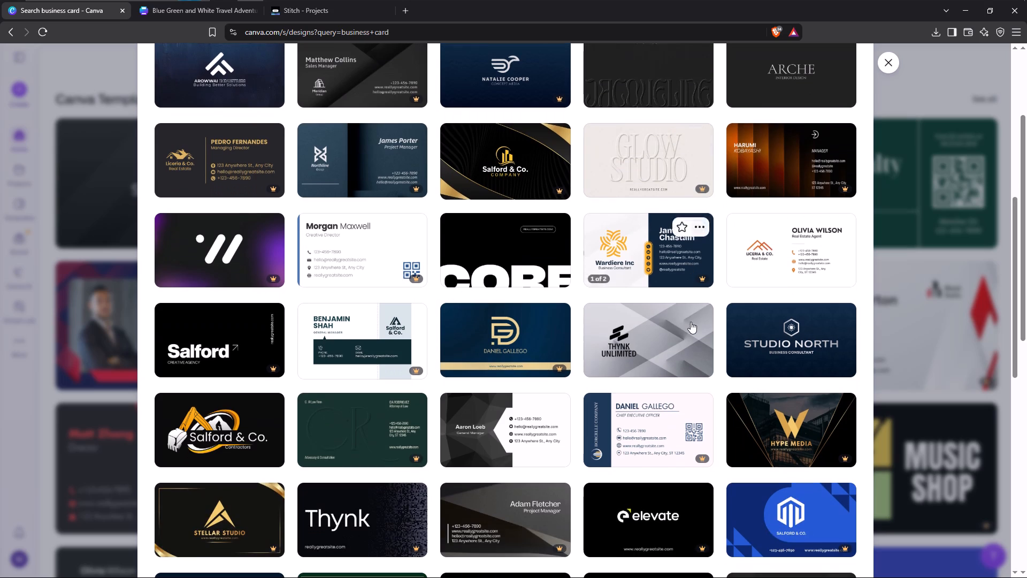
scroll(470, 321, down, 2)
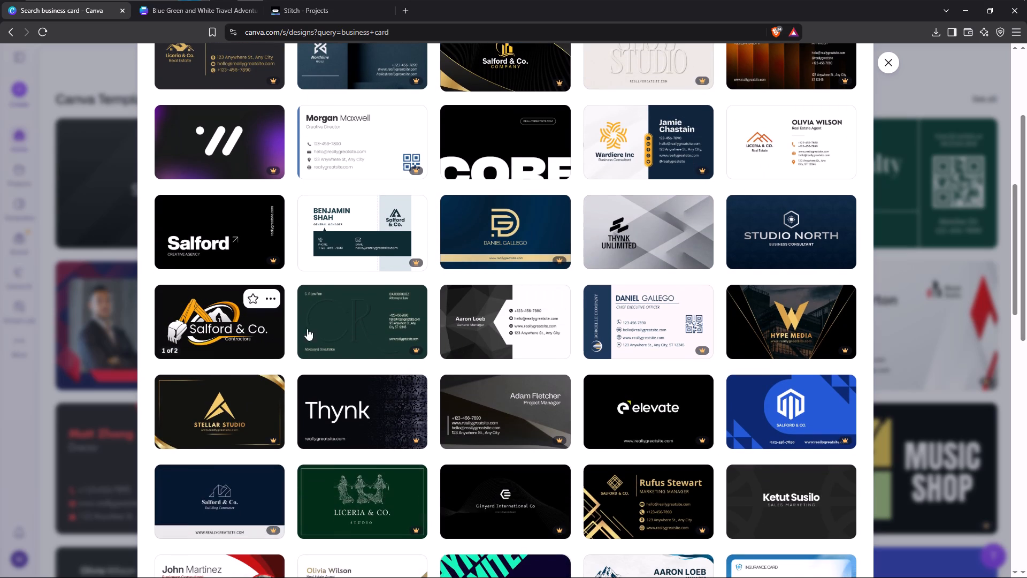
scroll(660, 366, down, 2)
scroll(612, 373, down, 3)
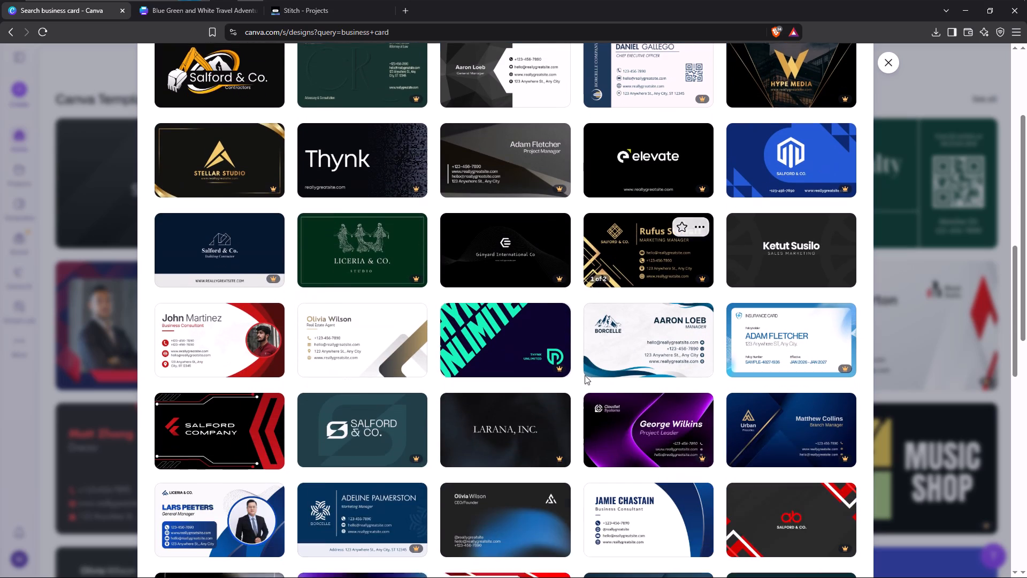
scroll(503, 382, down, 4)
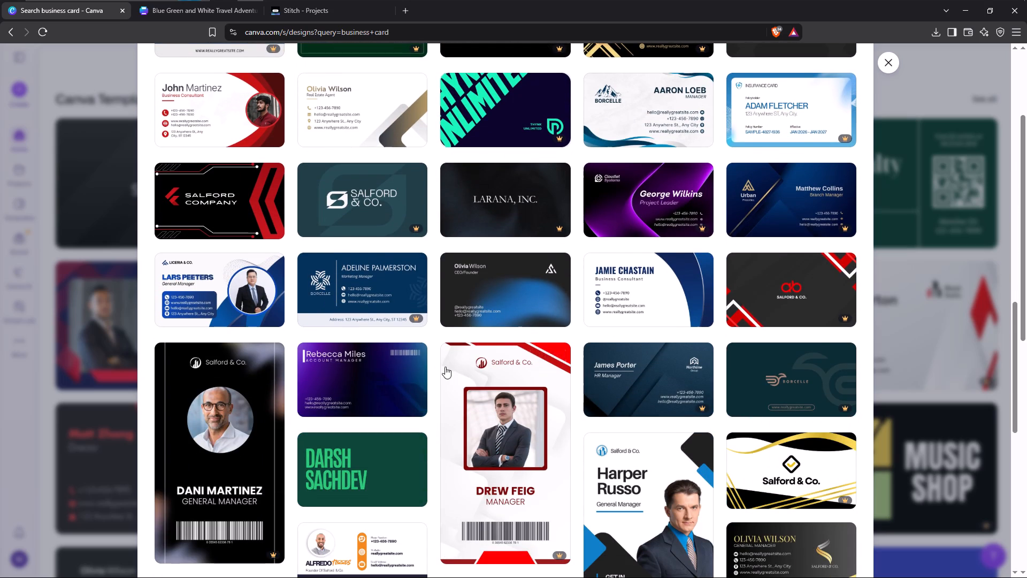
scroll(480, 363, down, 2)
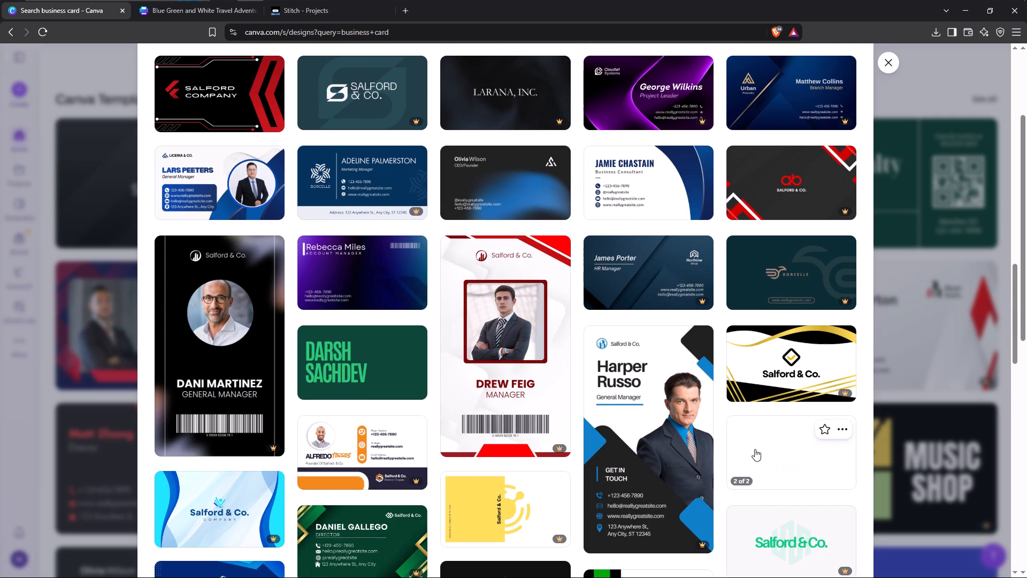
scroll(511, 278, up, 2)
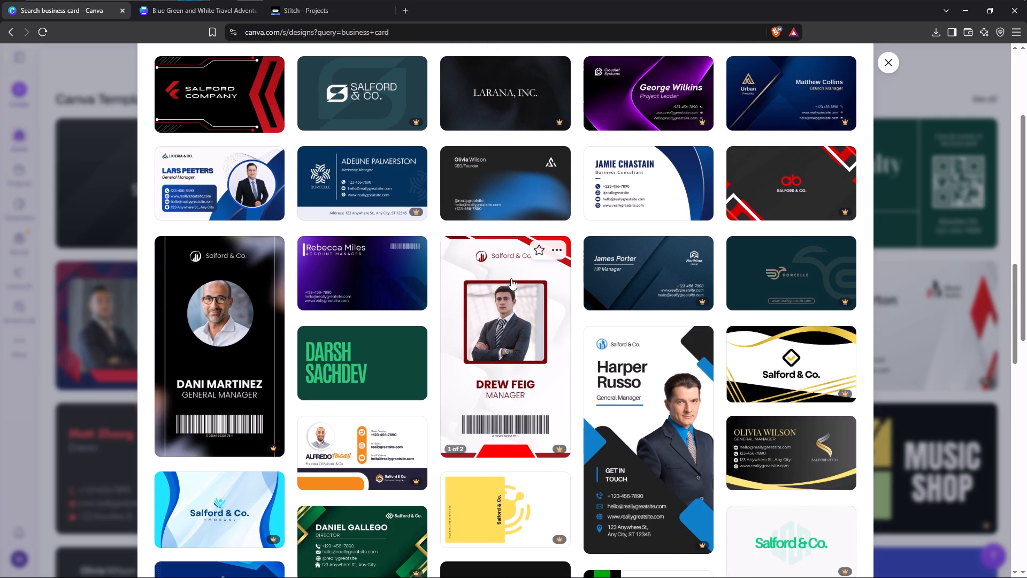
click(478, 267)
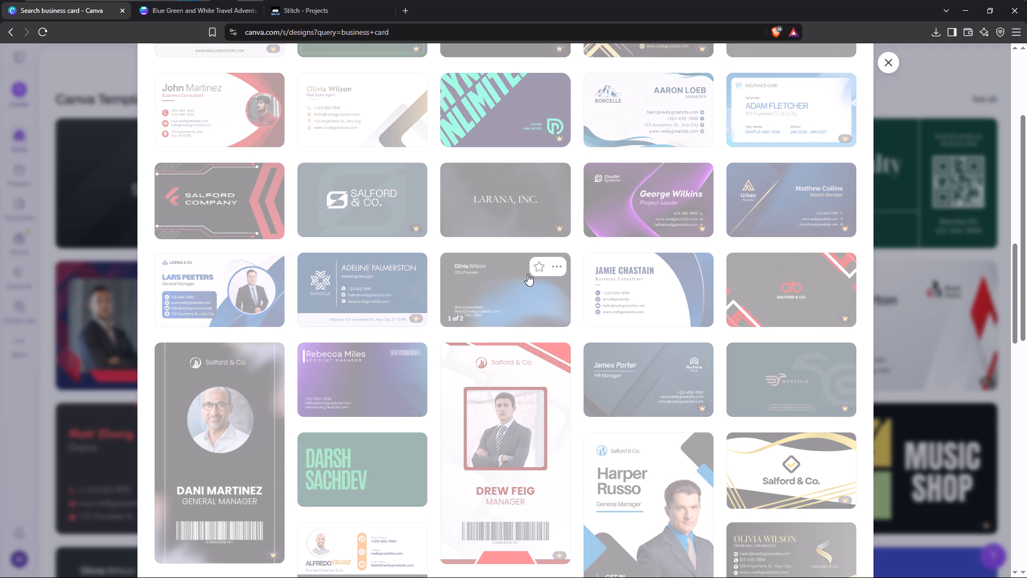
click(679, 182)
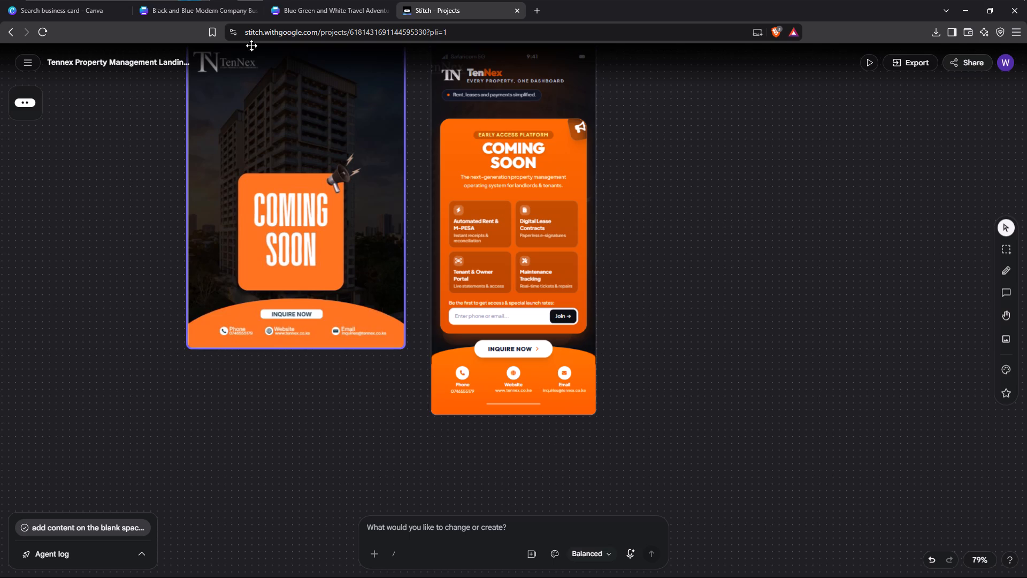
Switch to the Black and Blue Modern Company business card design in Canva and close the template search page.
click(168, 7)
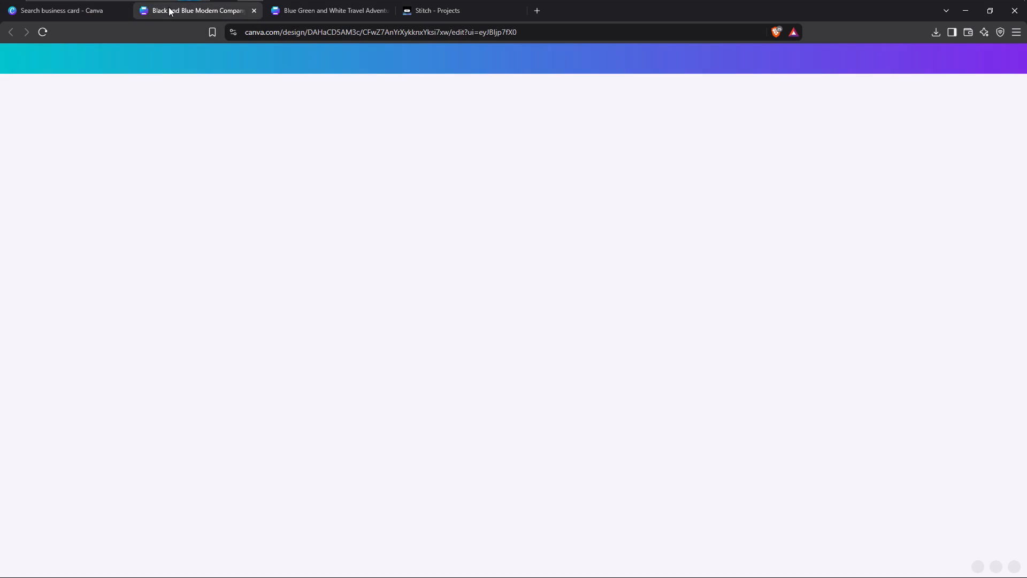
click(119, 11)
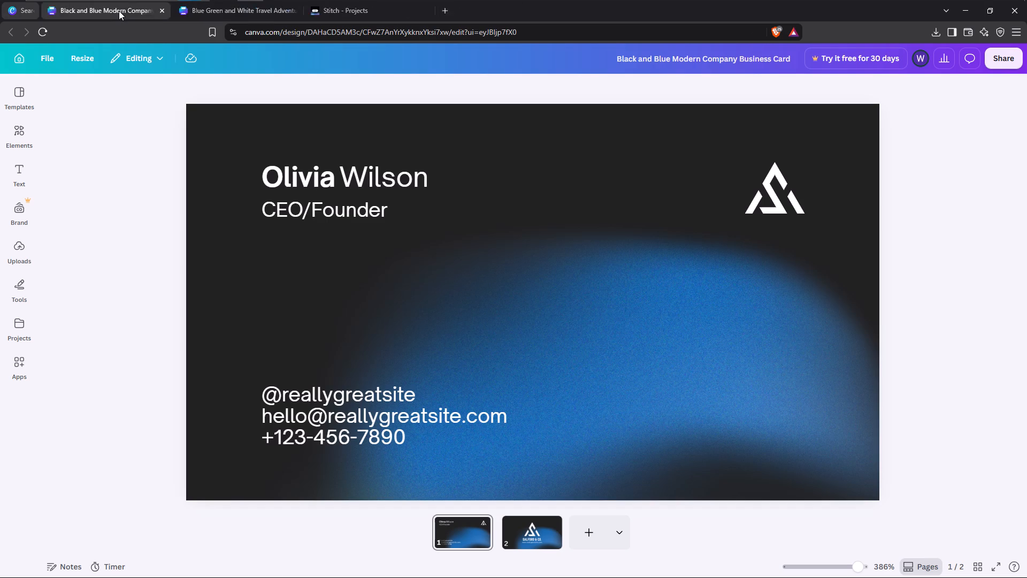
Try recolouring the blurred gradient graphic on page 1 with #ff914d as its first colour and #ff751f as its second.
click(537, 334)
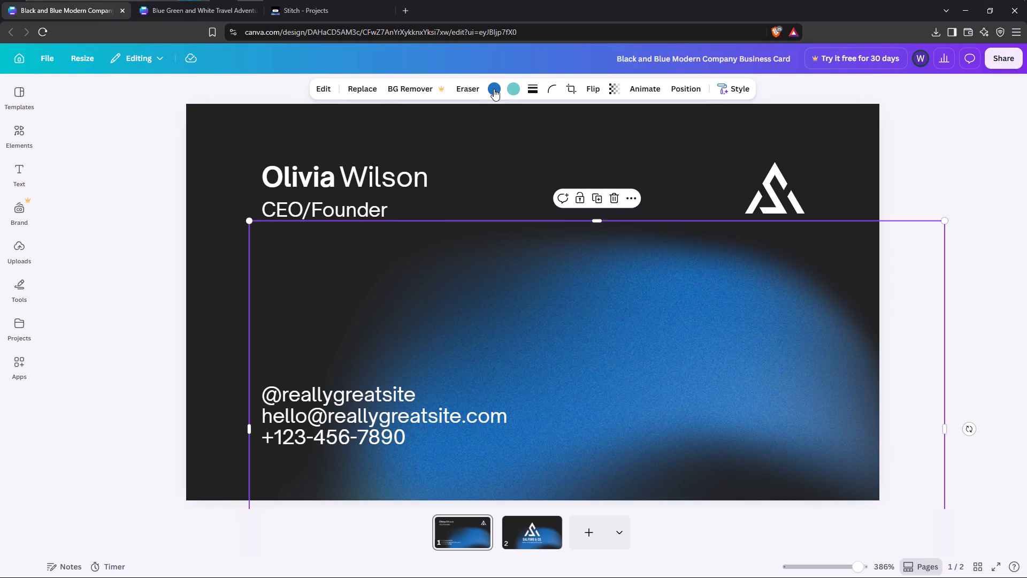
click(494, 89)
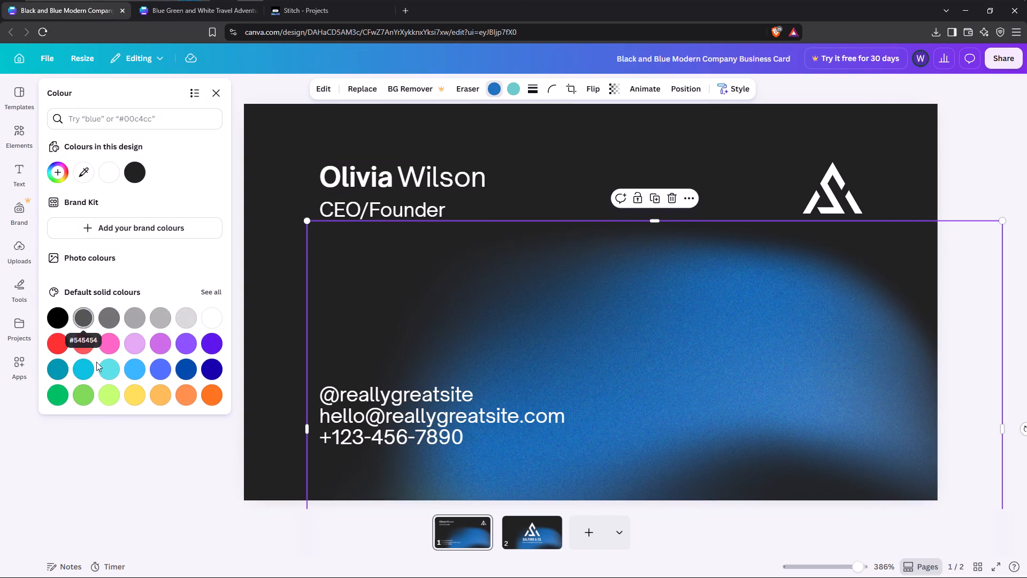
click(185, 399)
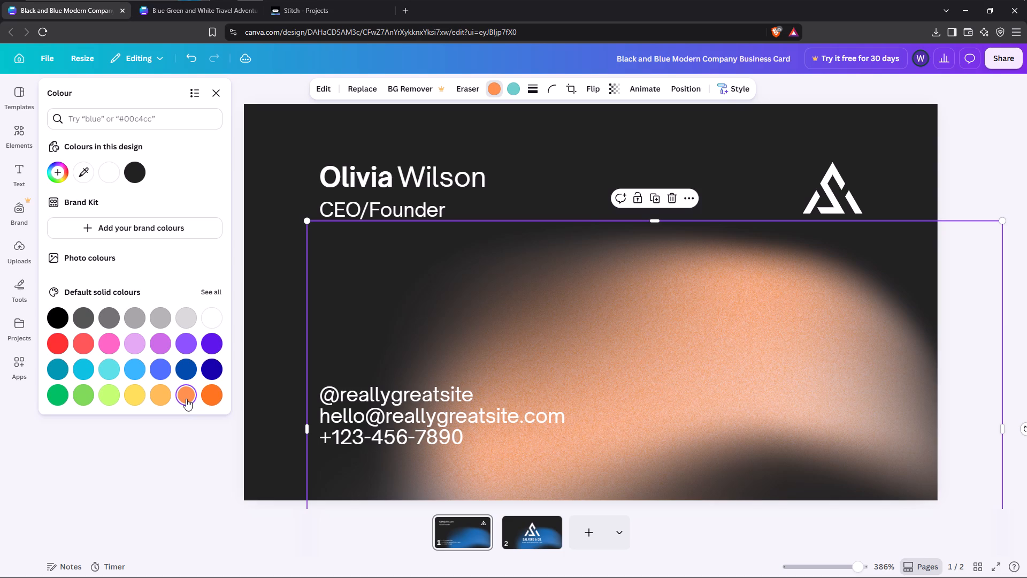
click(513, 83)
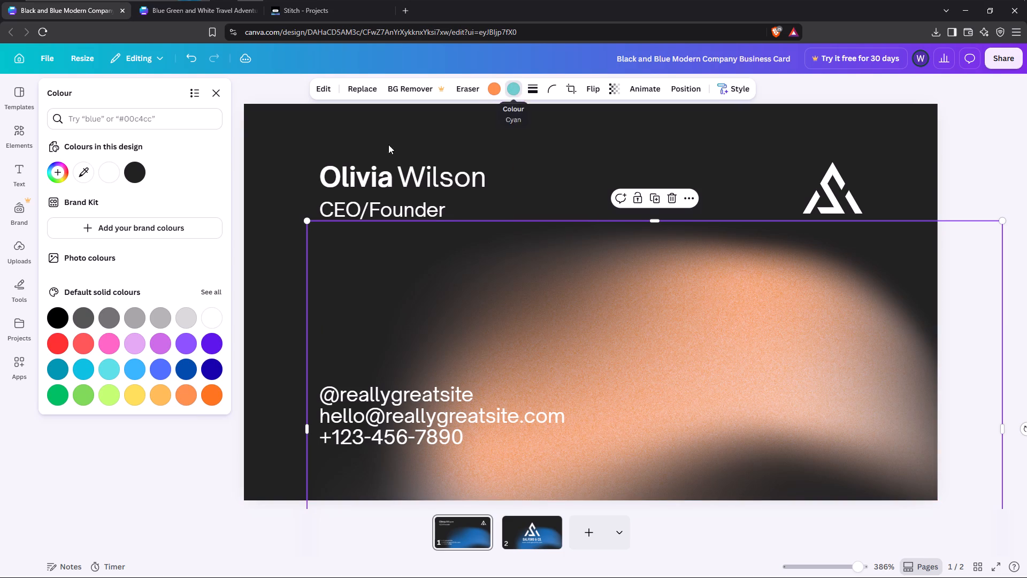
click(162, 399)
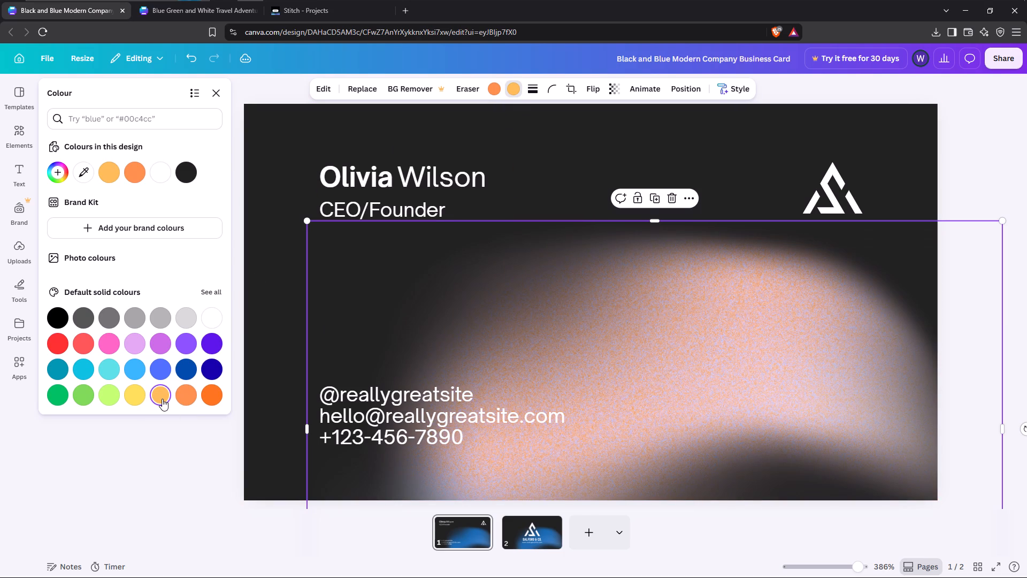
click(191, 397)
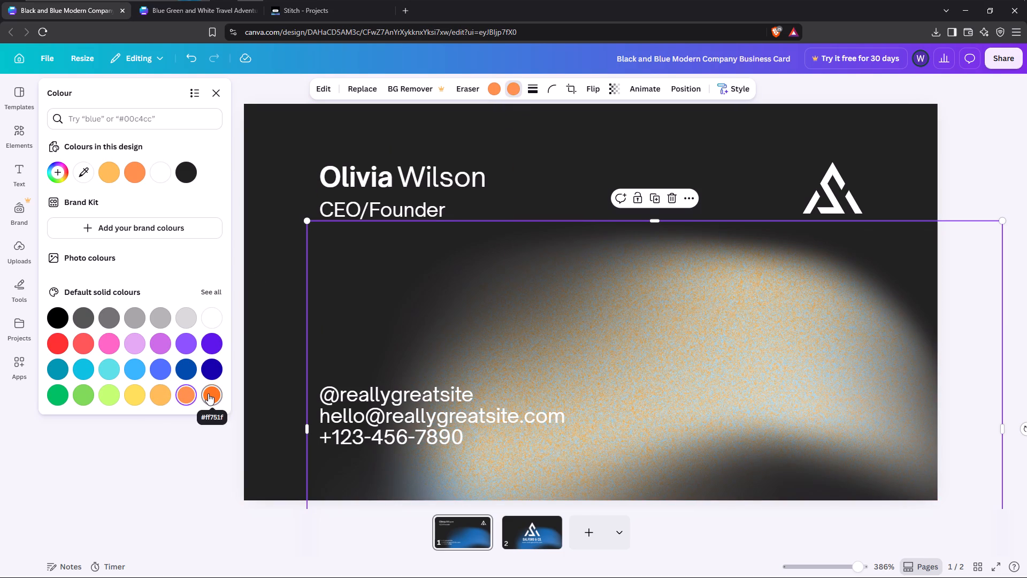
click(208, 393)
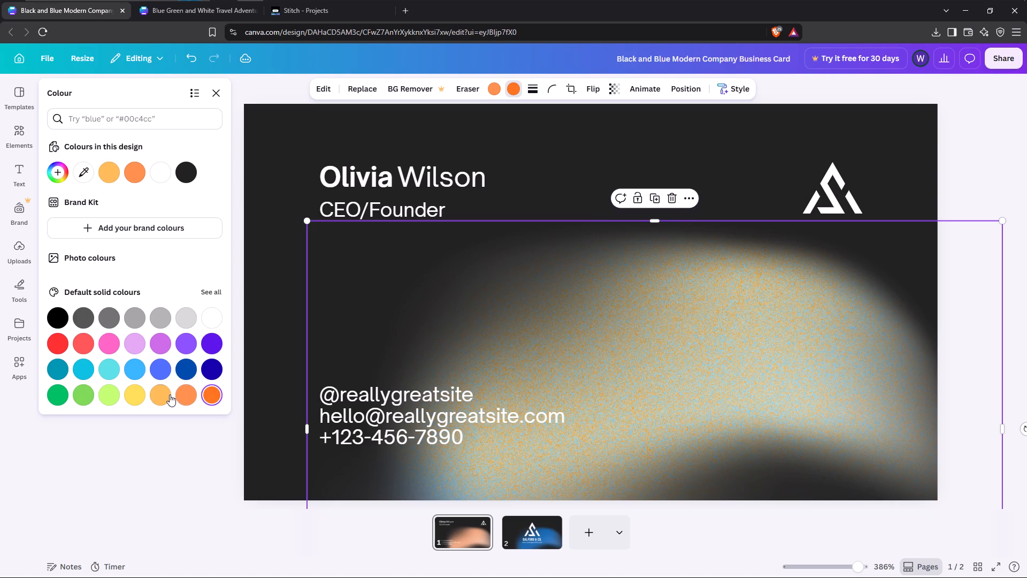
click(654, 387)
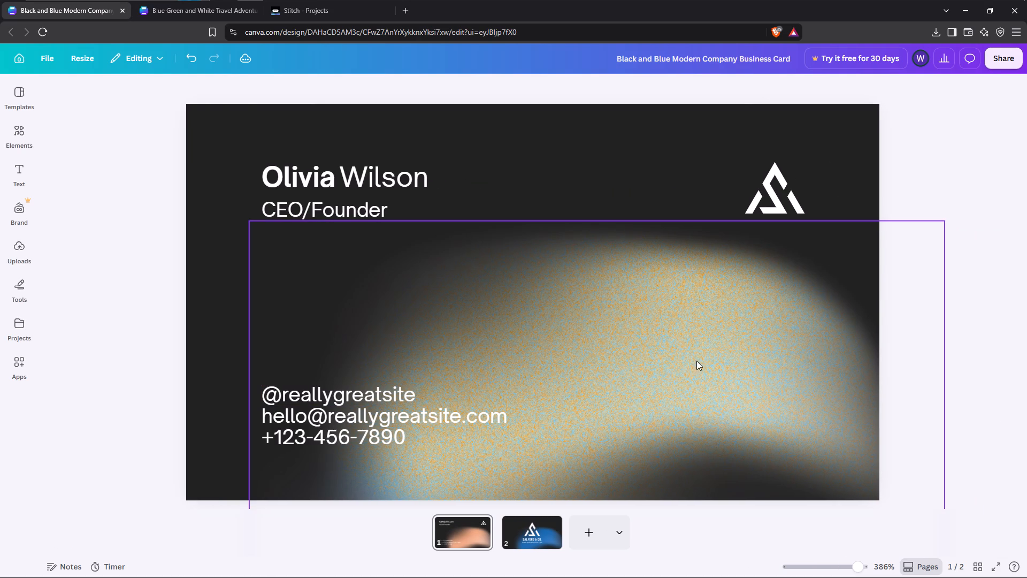
Set both the first and second colours of the page 1 gradient graphic to black.
click(696, 361)
click(500, 81)
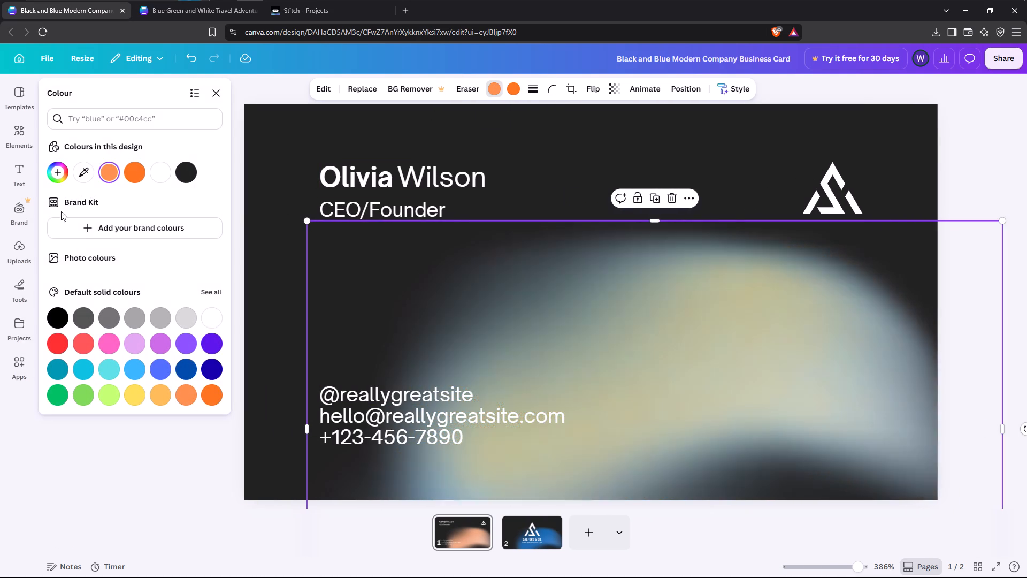
click(62, 318)
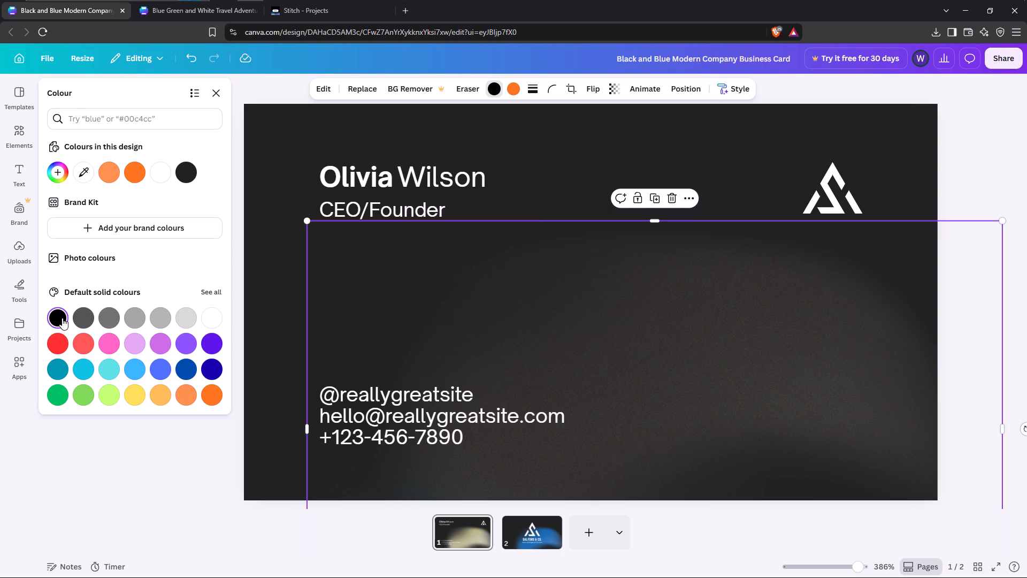
click(511, 87)
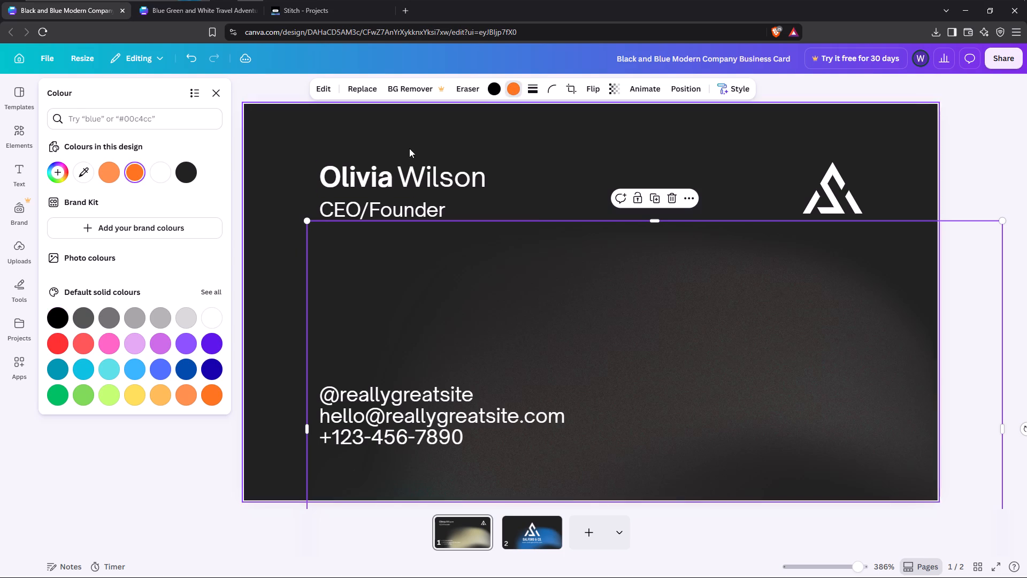
click(211, 397)
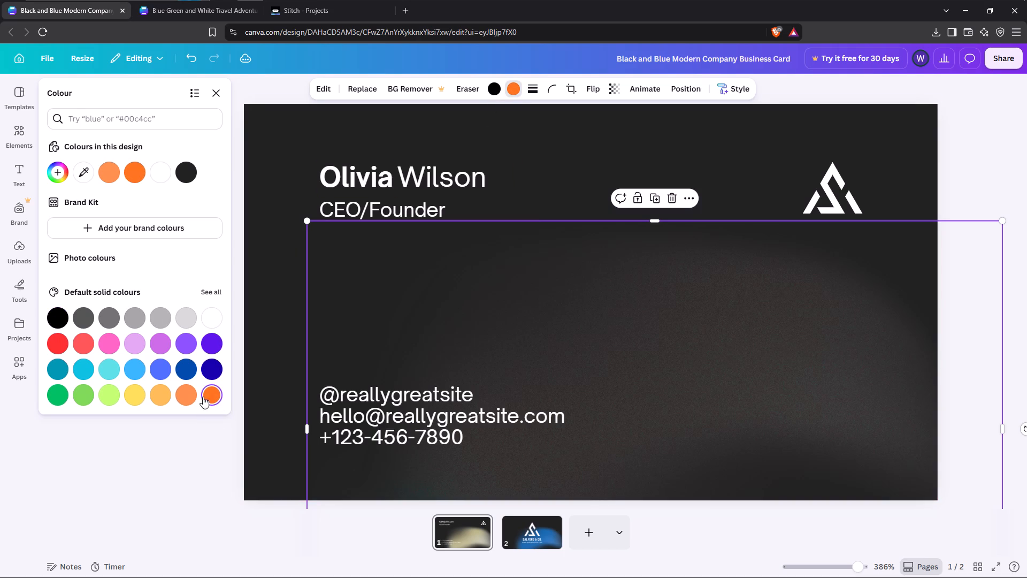
click(55, 316)
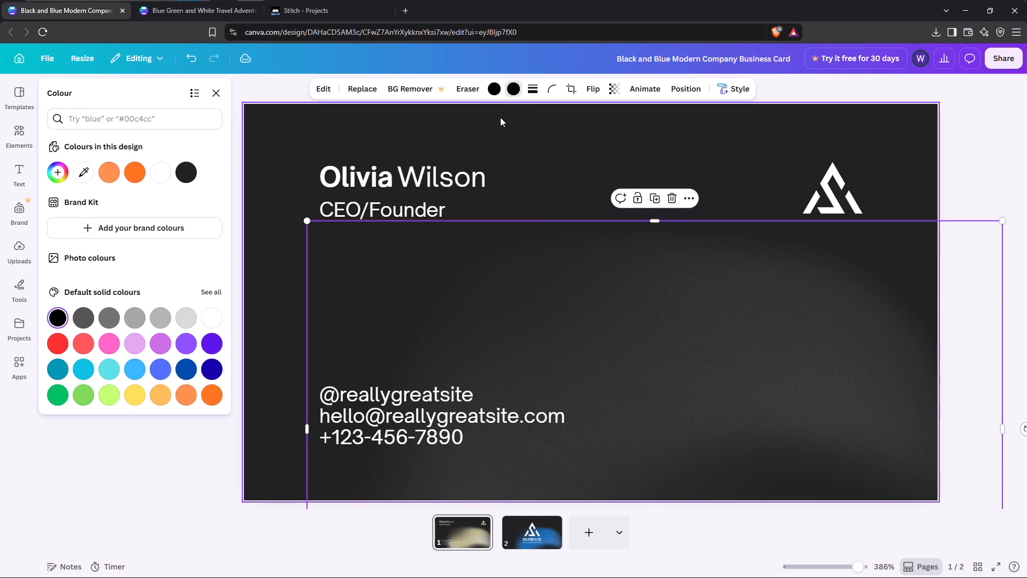
Try the orange shades for the gradient graphic's first colour, settle on #ff751f, and deselect the graphic.
click(495, 86)
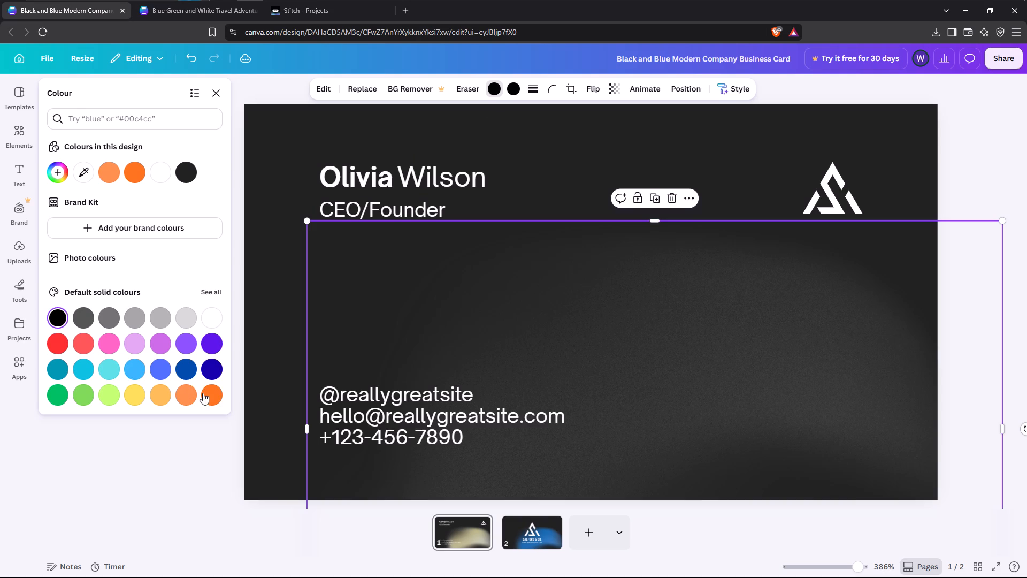
click(206, 394)
click(191, 393)
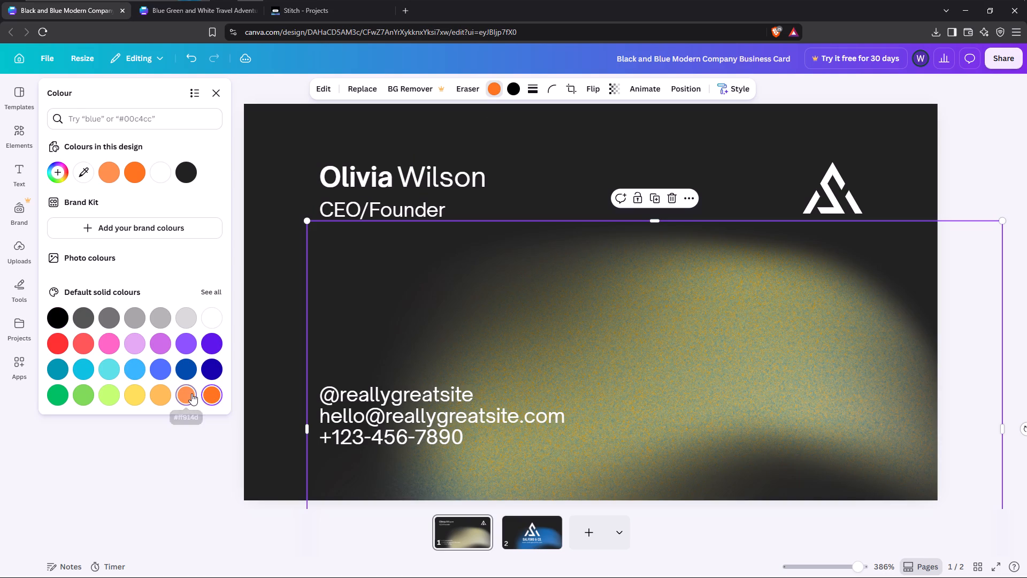
click(157, 397)
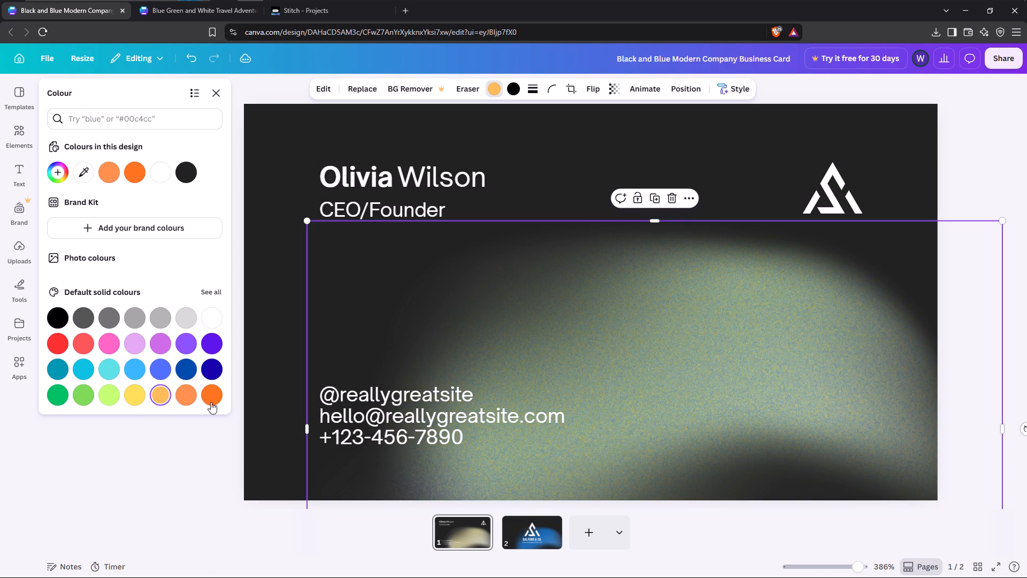
click(212, 402)
click(173, 464)
click(334, 426)
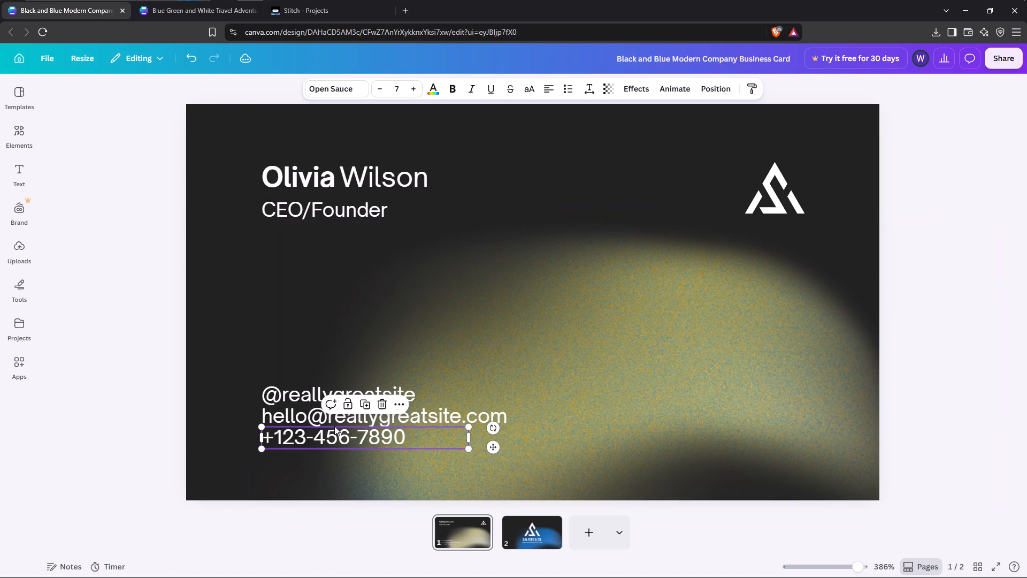
click(303, 397)
double_click(335, 397)
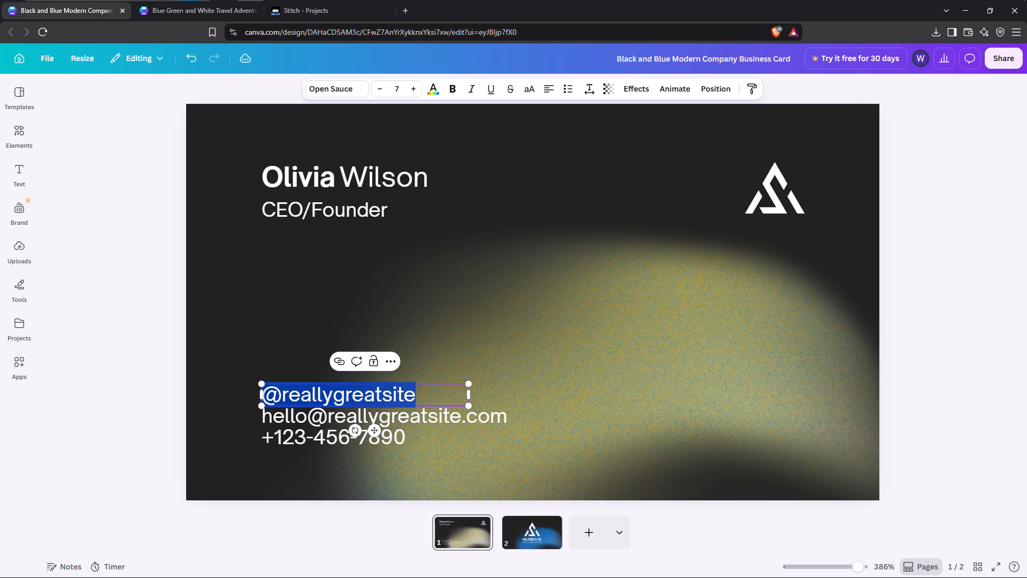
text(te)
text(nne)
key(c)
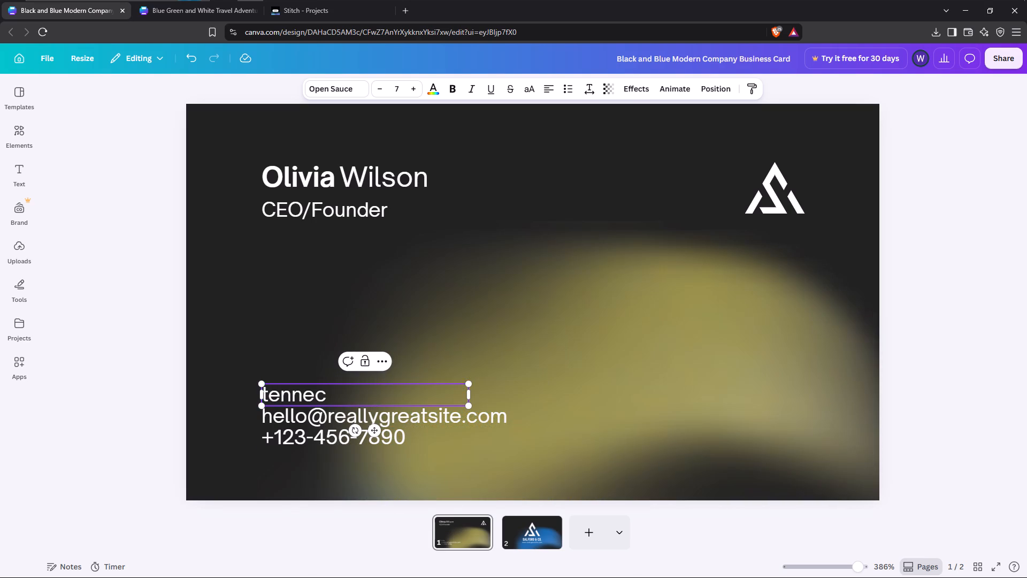
Complete the website line in the page 1 contact details so it reads tennex.co.ke.
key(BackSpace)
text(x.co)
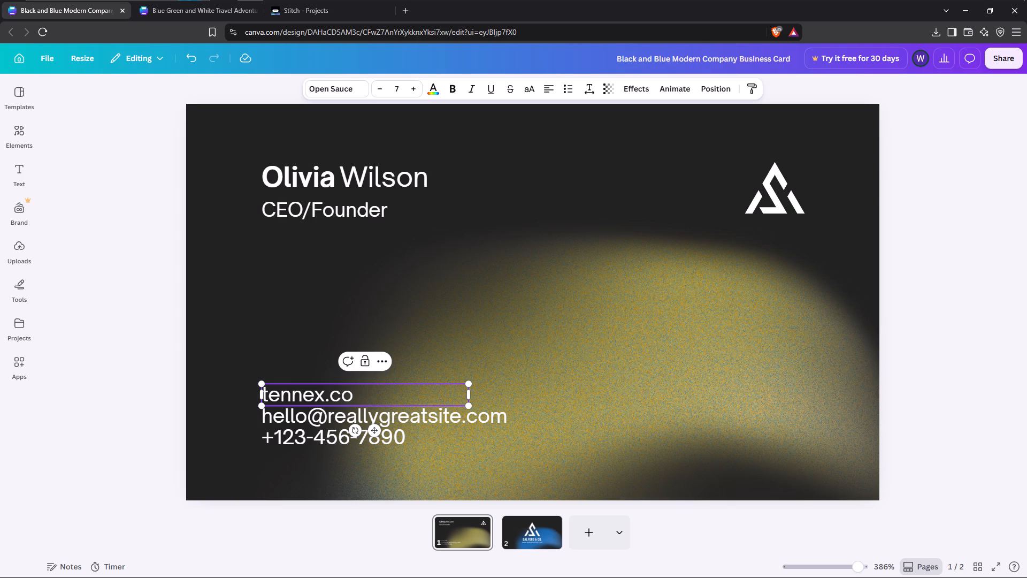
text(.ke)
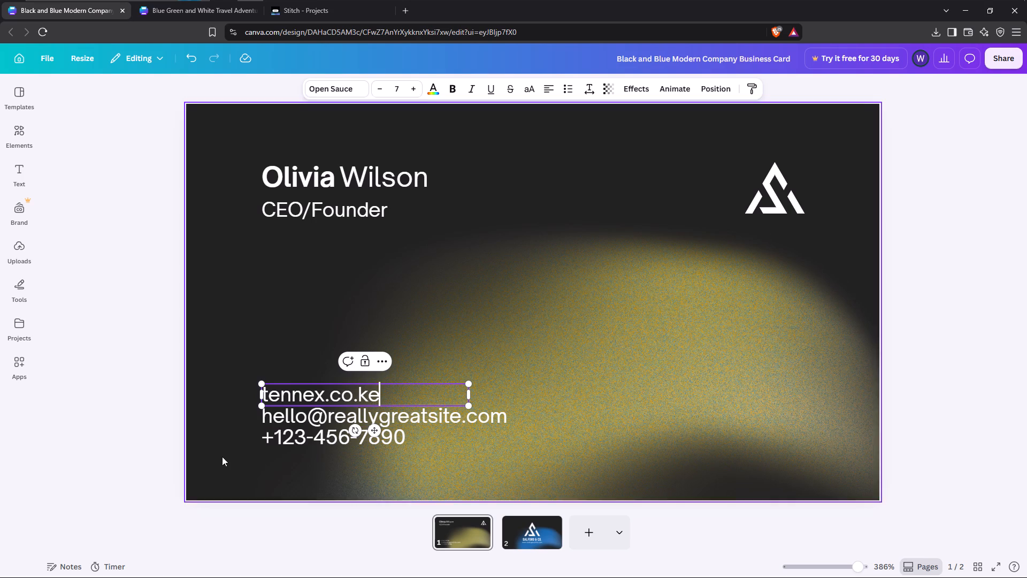
Replace the placeholder e-mail line in the page 1 contact details with the company's inquiries e-mail address.
double_click(278, 423)
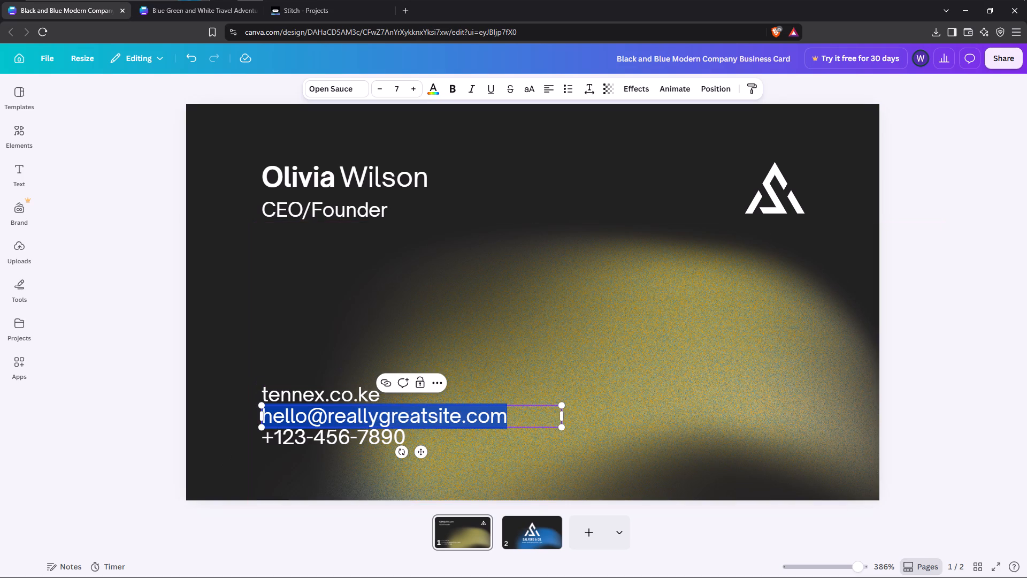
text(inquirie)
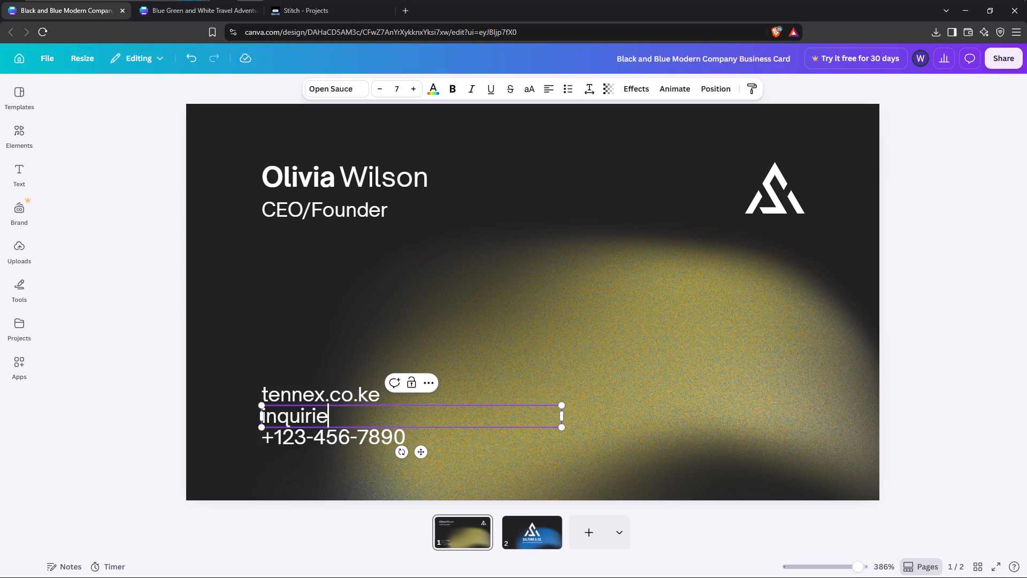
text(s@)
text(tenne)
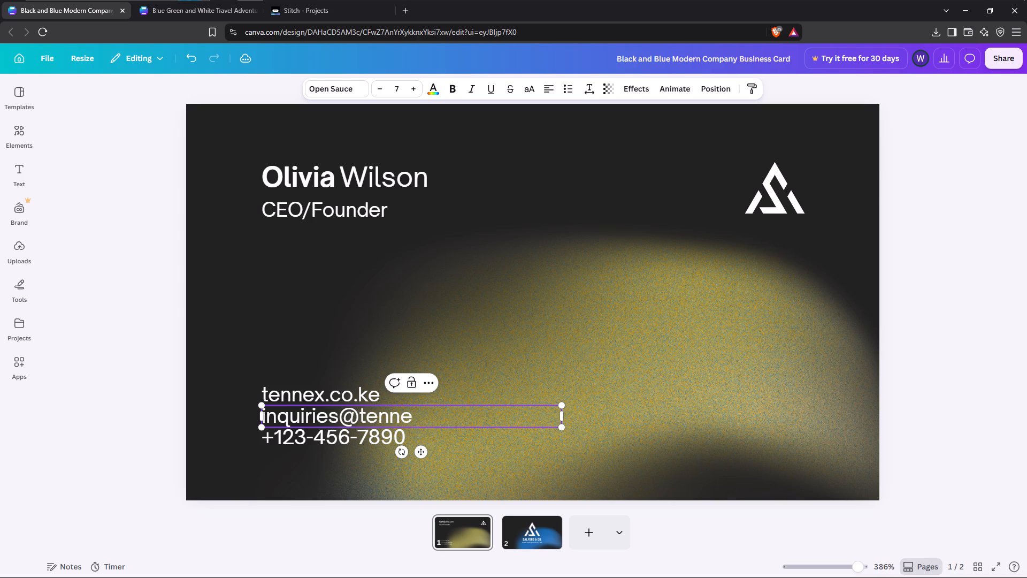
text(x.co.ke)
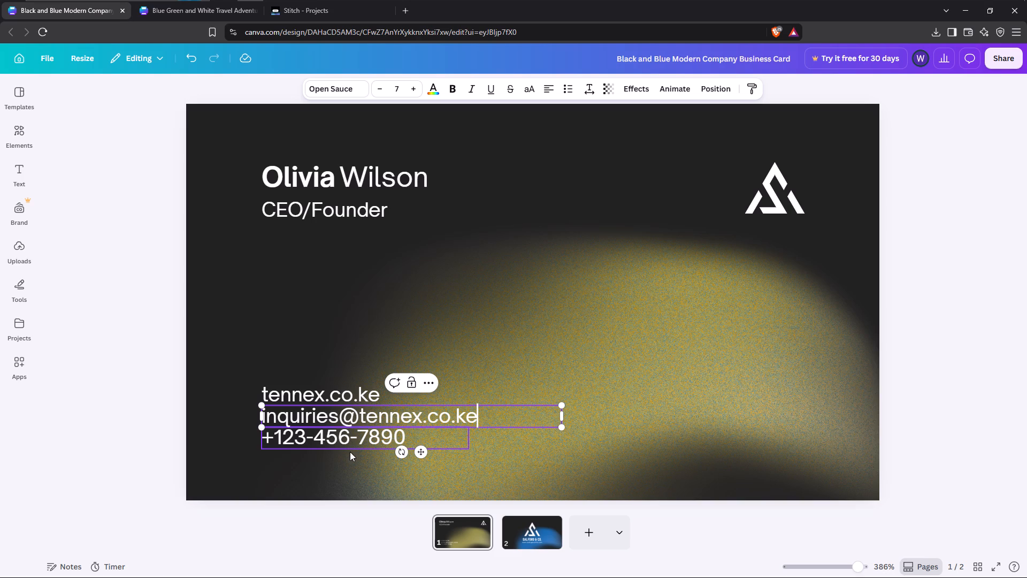
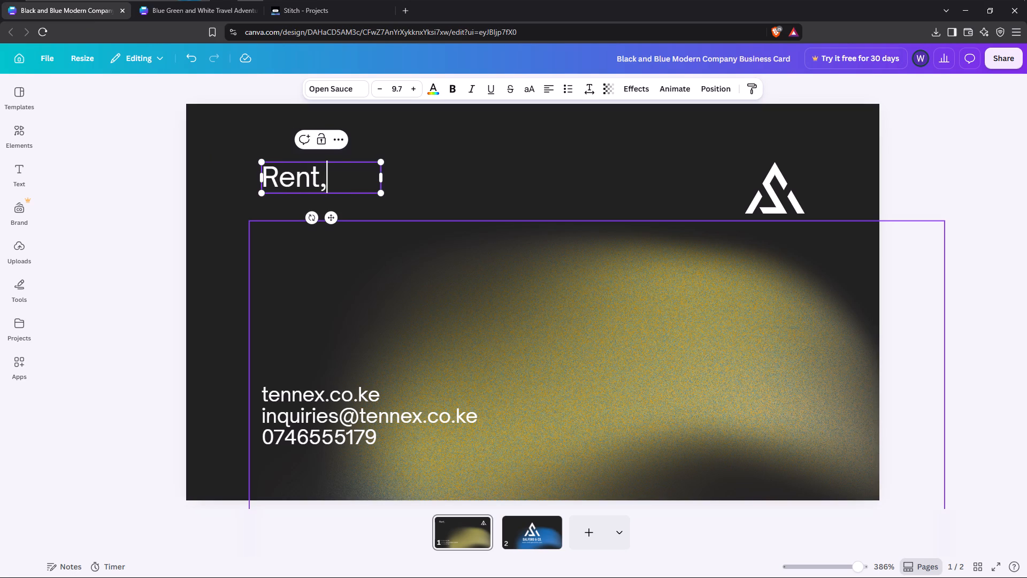
key(shift+l)
key(BackSpace)
key(space)
text(Leas)
key(e)
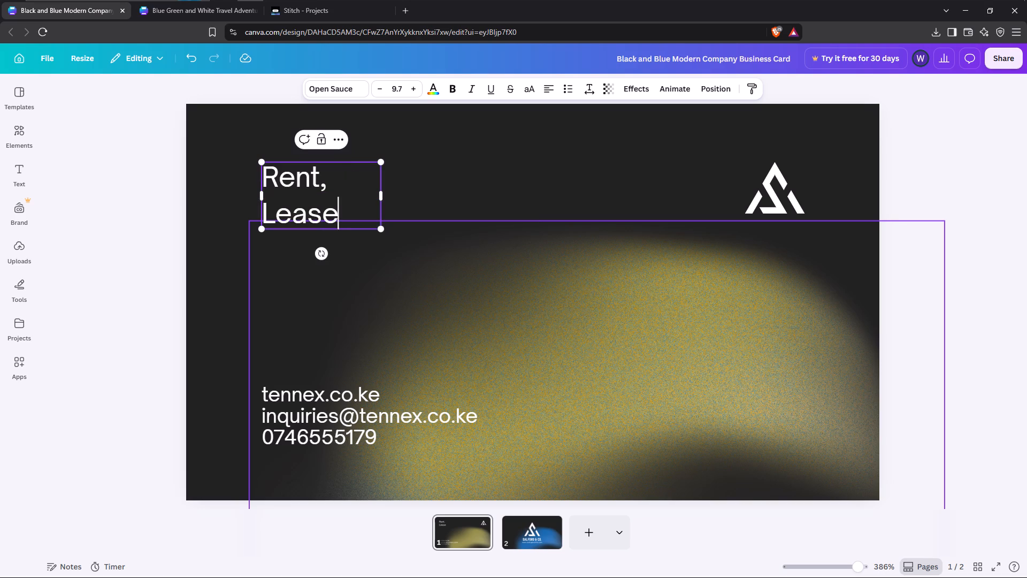
key(s)
key(space)
text(and)
key(space)
text(Pa)
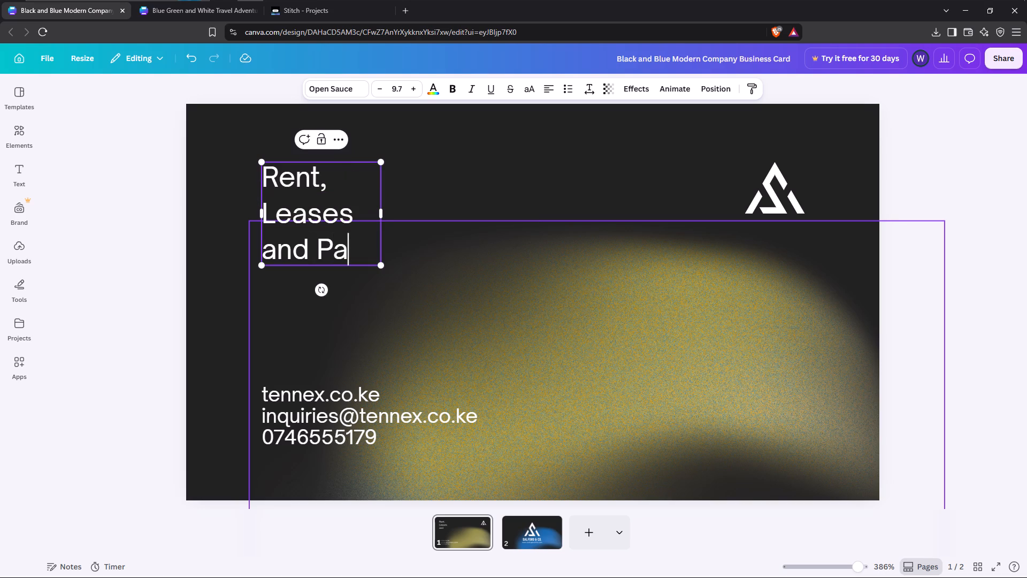
text(ye)
key(BackSpace)
text(ments)
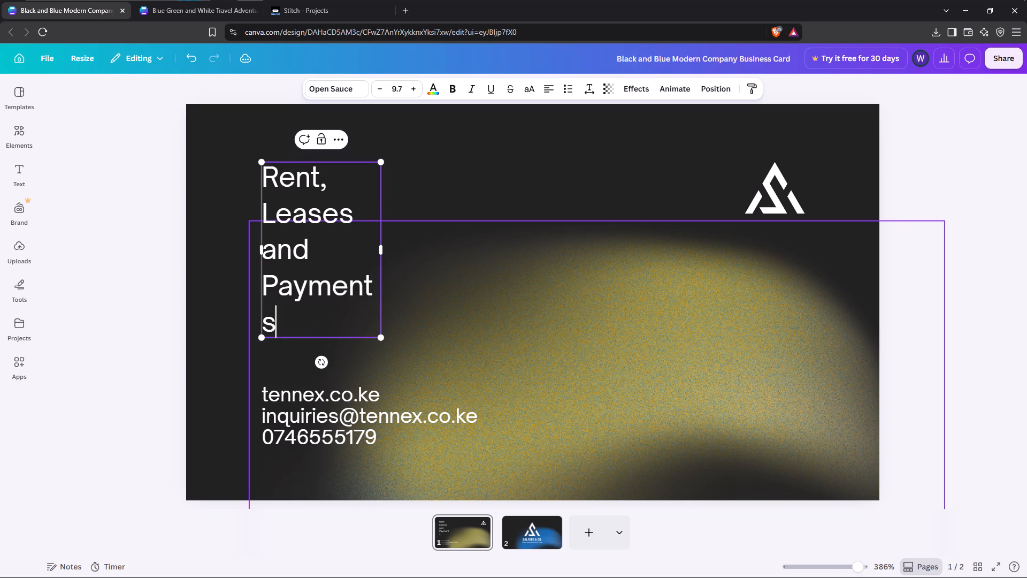
key(space)
text(Simplified)
click(395, 141)
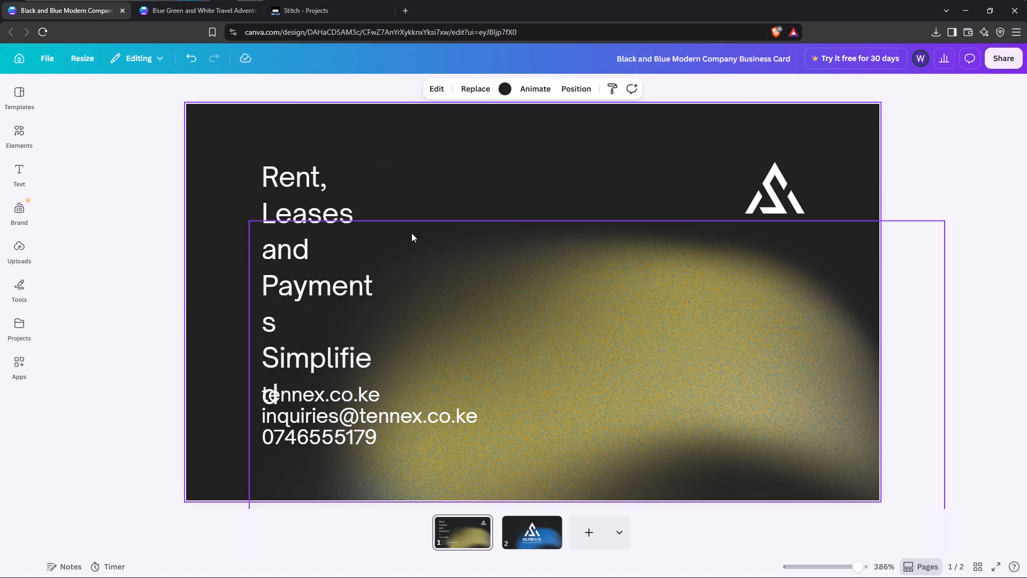
Widen the tagline's text box so that "Rent, Leases and Payments Simplified" fits on a single line.
click(346, 257)
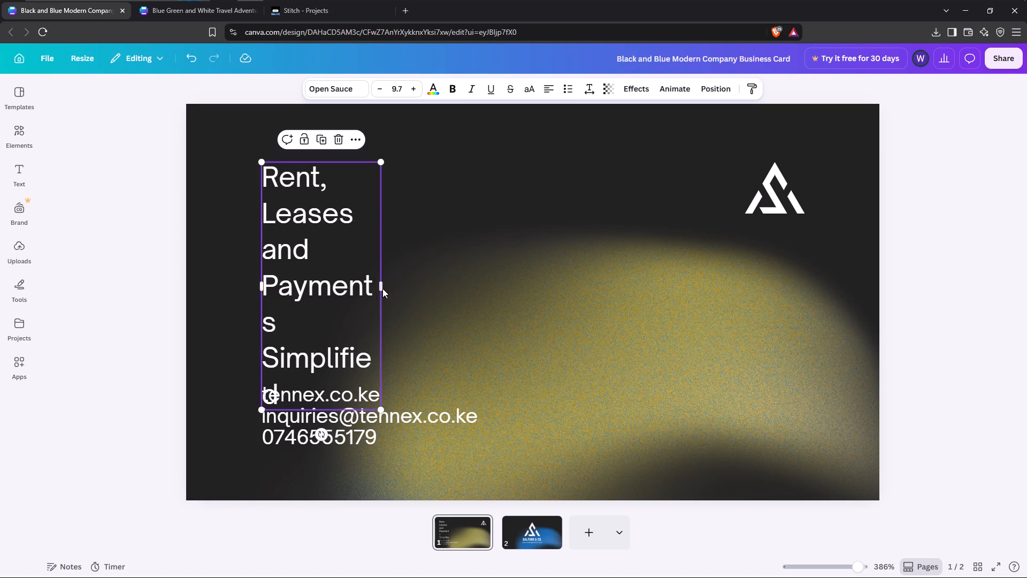
drag(383, 285, 661, 245)
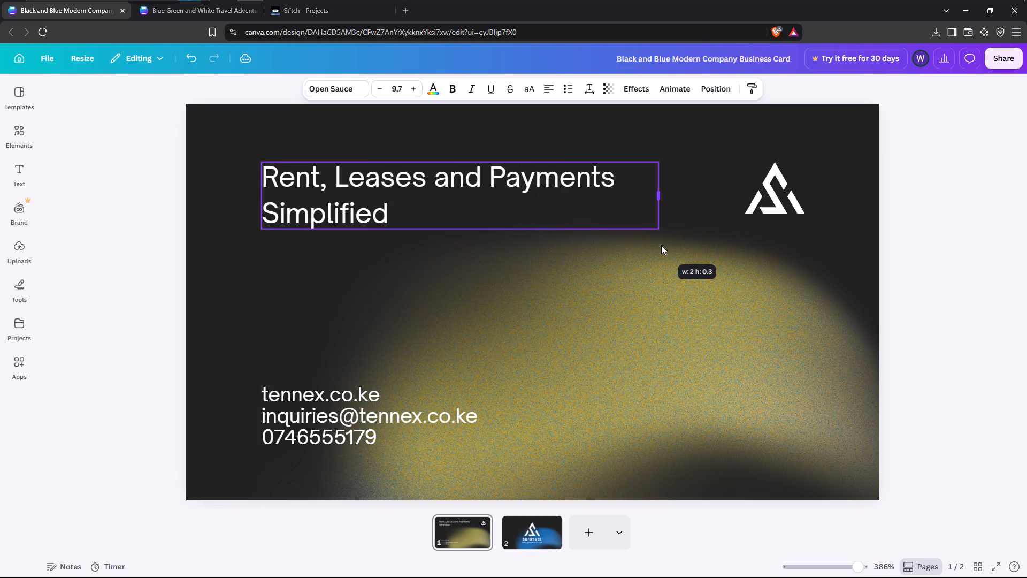
drag(661, 245, 829, 219)
click(454, 193)
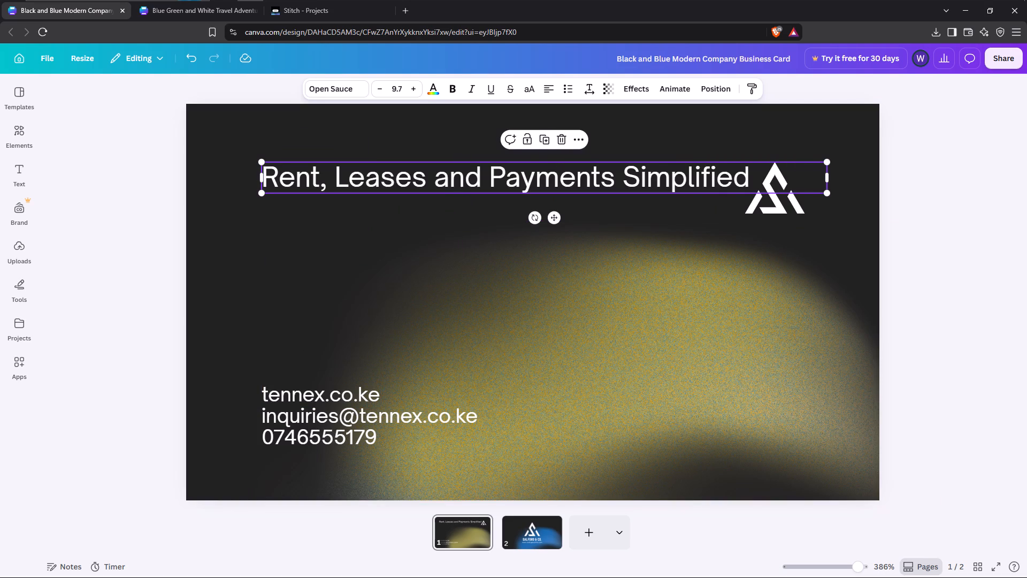
click(451, 189)
click(361, 247)
Move the tagline slightly higher on the card, keeping its left edge aligned with the contact details.
drag(369, 176, 352, 177)
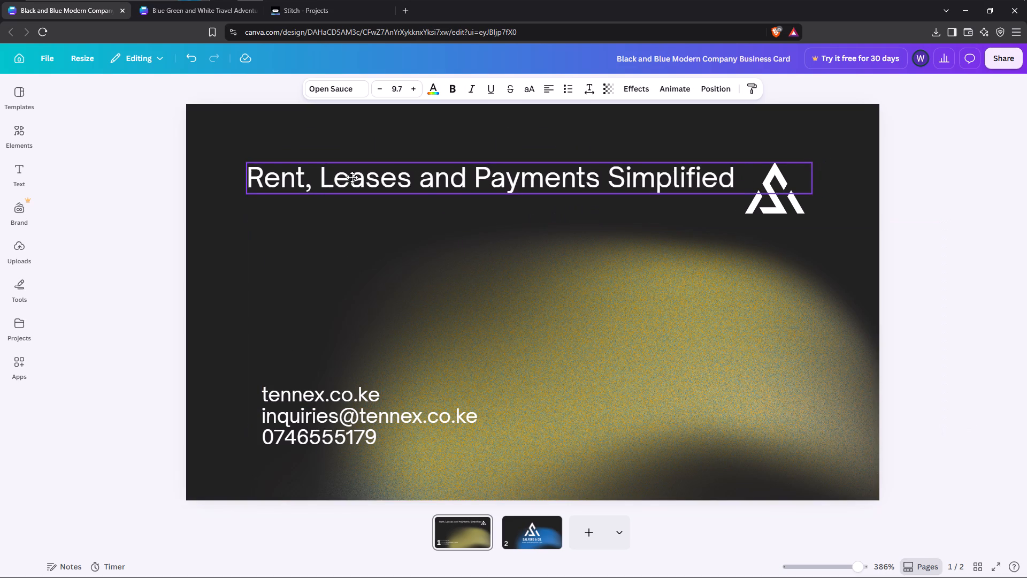
drag(352, 177, 365, 193)
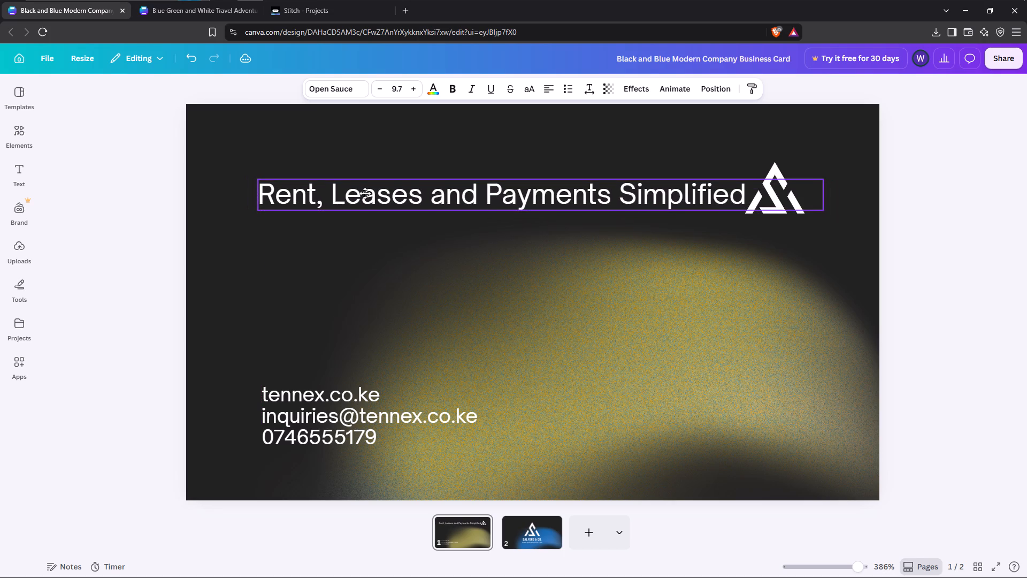
drag(365, 193, 364, 169)
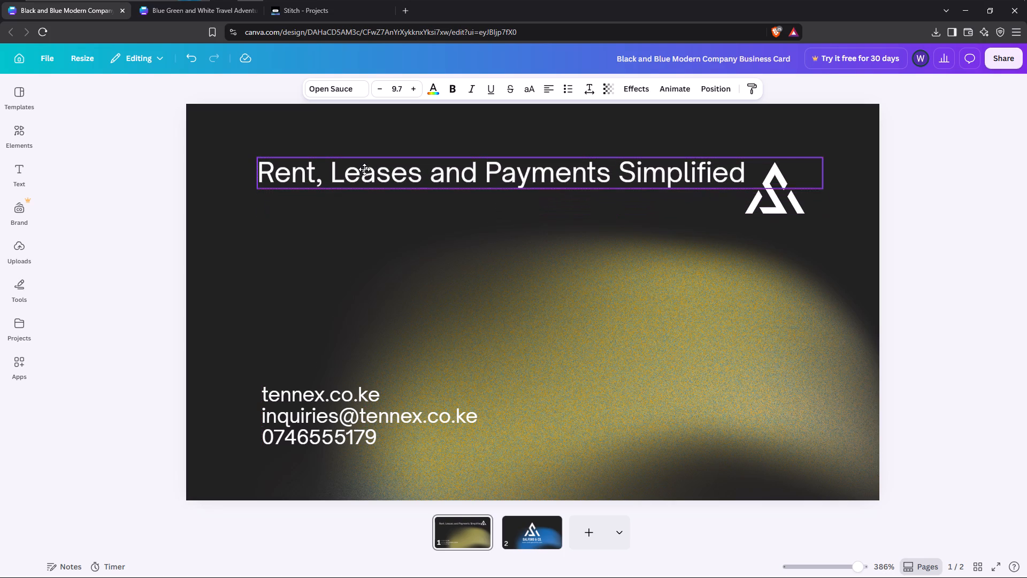
drag(364, 169, 370, 165)
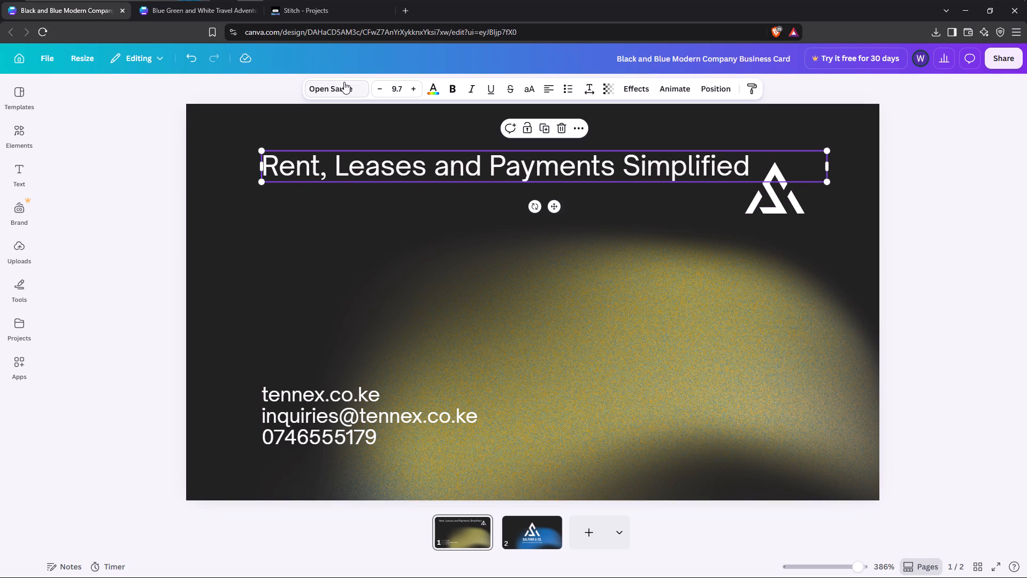
Change the tagline's font to Times New Roman MT.
click(333, 80)
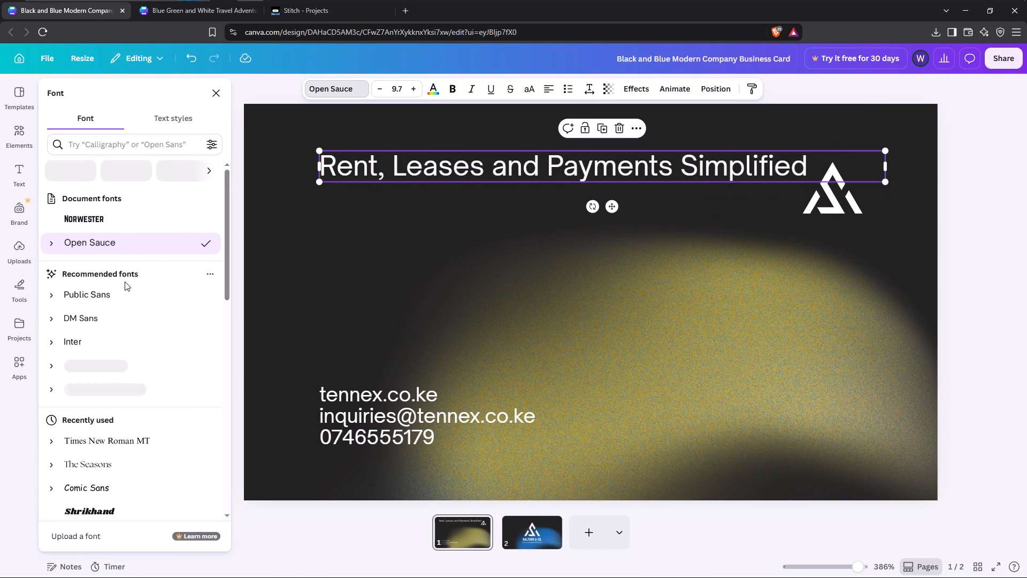
click(124, 441)
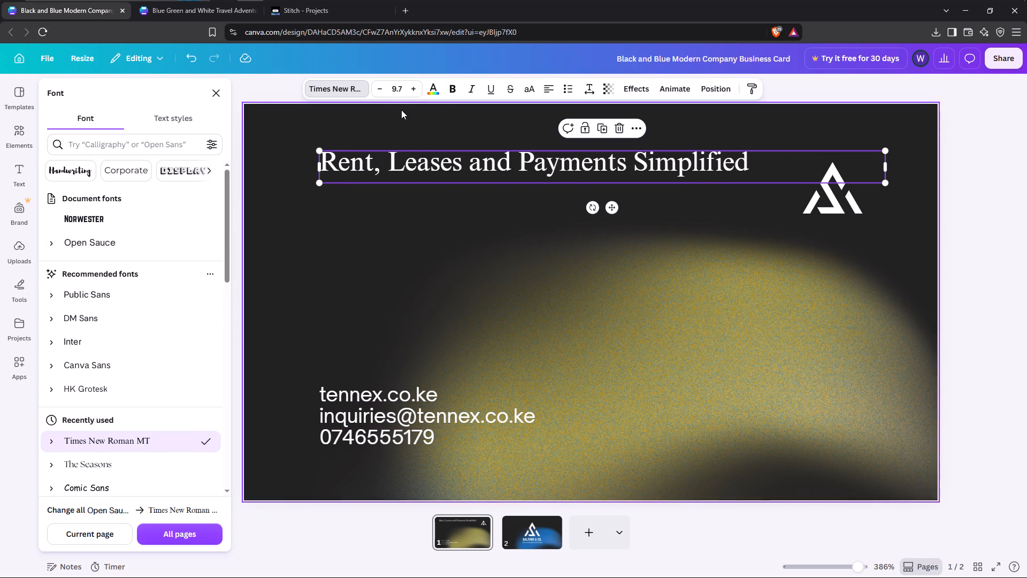
Reduce the tagline's font size to 6 and deselect the text.
click(383, 92)
click(383, 92)
click(383, 92)
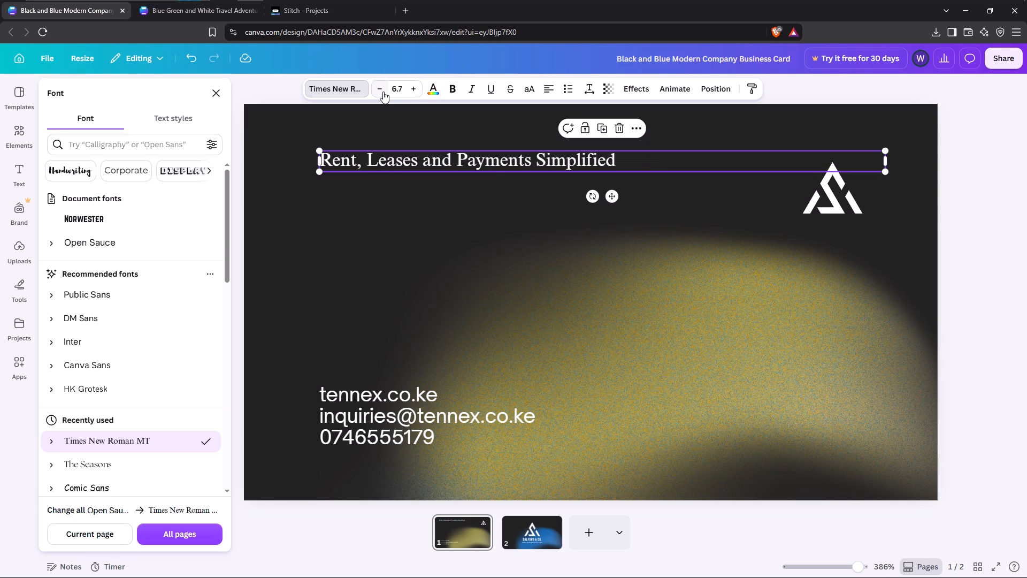
click(383, 92)
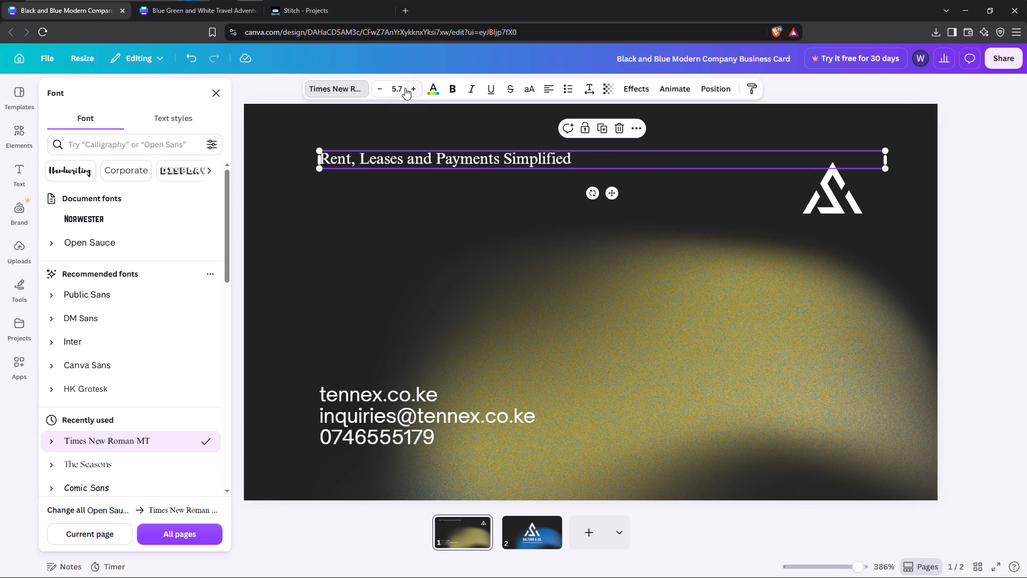
click(402, 87)
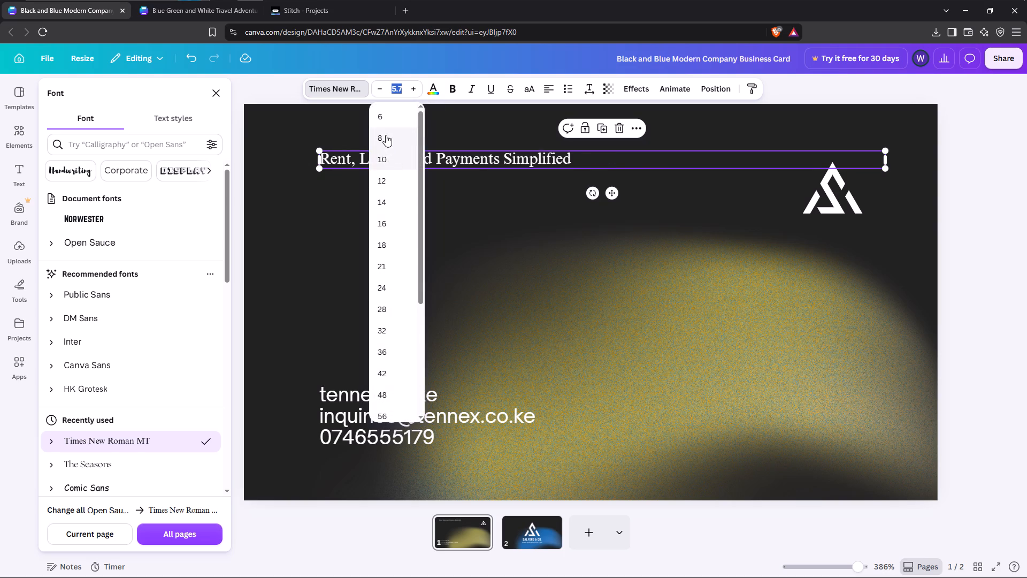
click(386, 121)
click(384, 206)
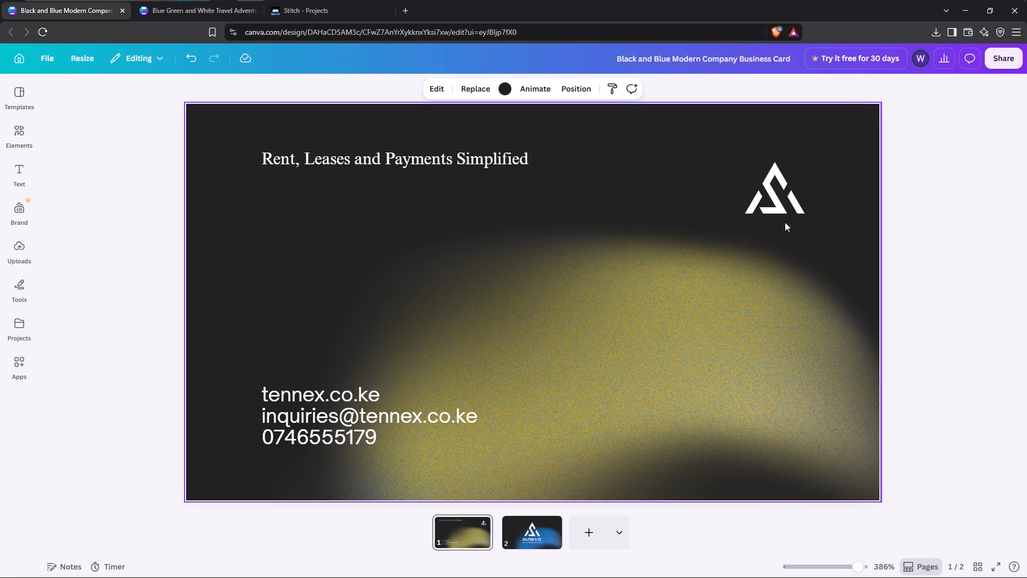
Delete the template's white triangular logo from page 1.
click(755, 186)
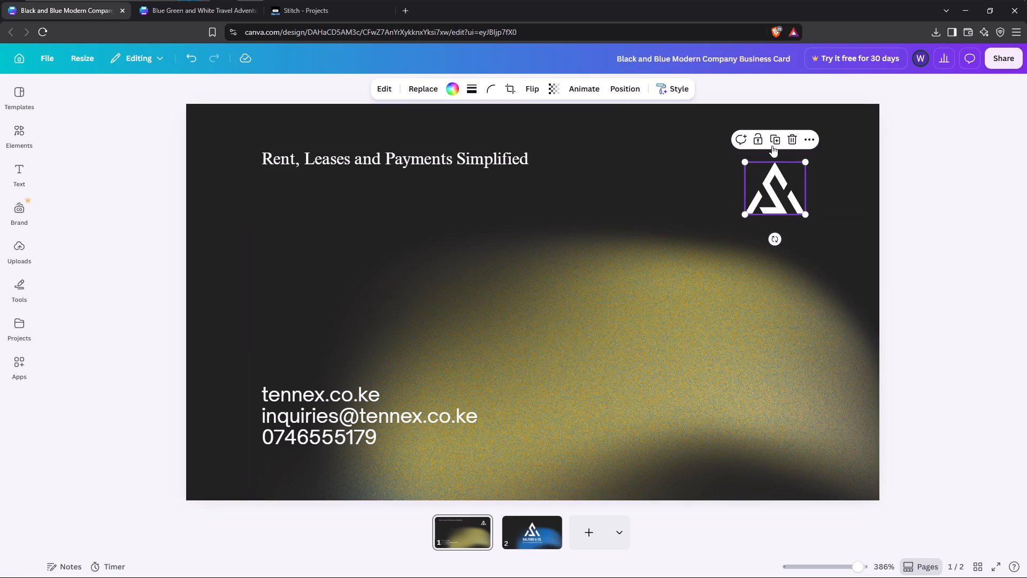
click(788, 138)
Insert the white transparent TenNex logo from the uploaded images onto page 1.
click(10, 256)
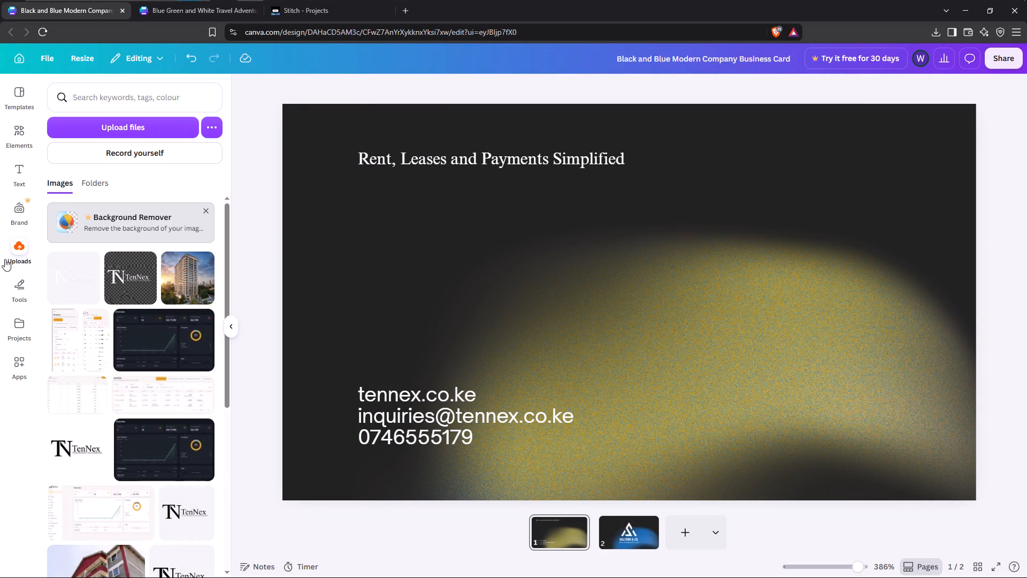
click(71, 286)
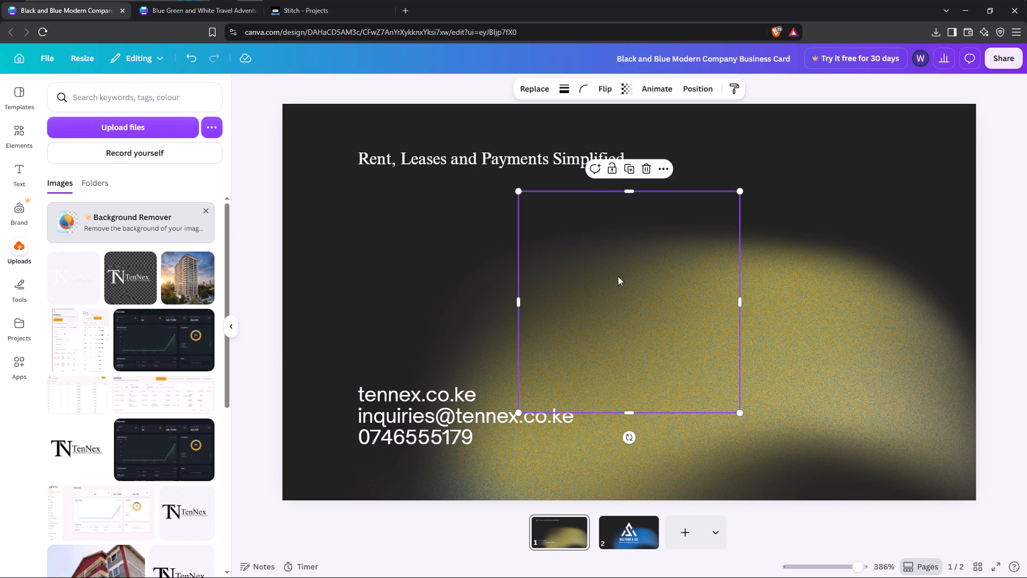
Move the TenNex logo into the upper-right corner of the page 1 card, shrink it and deselect it.
drag(618, 299, 854, 191)
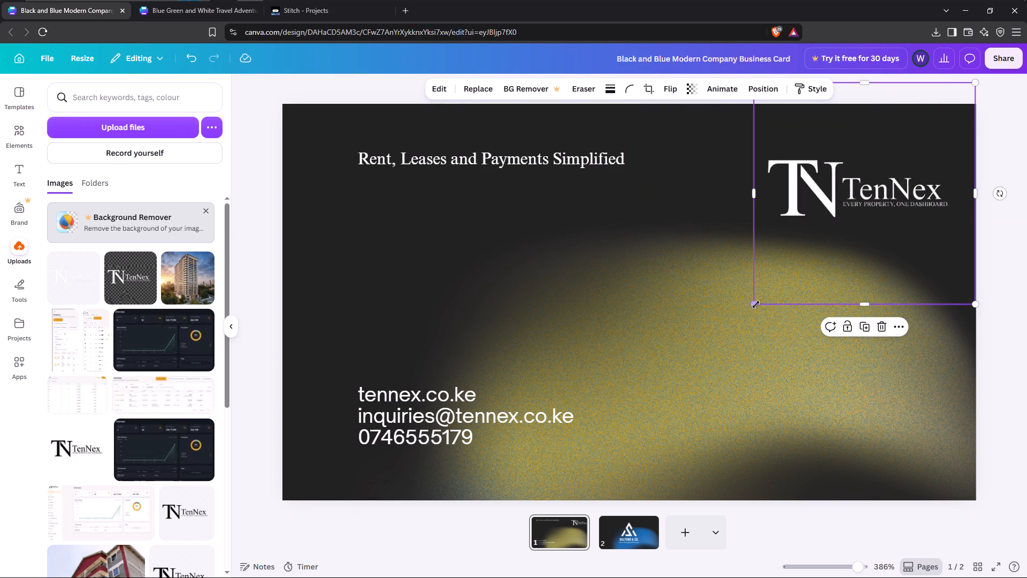
drag(754, 303, 811, 226)
click(871, 153)
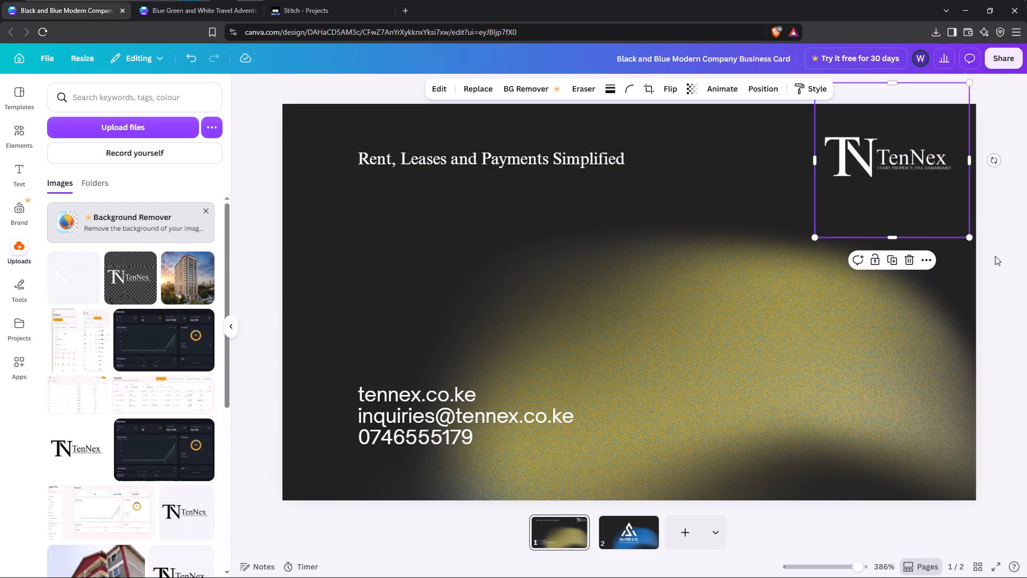
click(1013, 287)
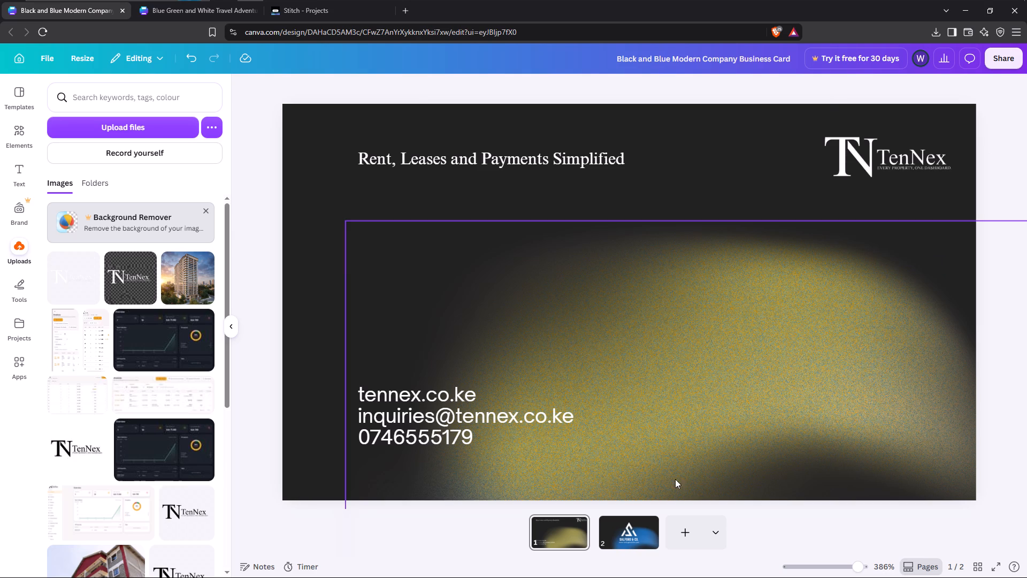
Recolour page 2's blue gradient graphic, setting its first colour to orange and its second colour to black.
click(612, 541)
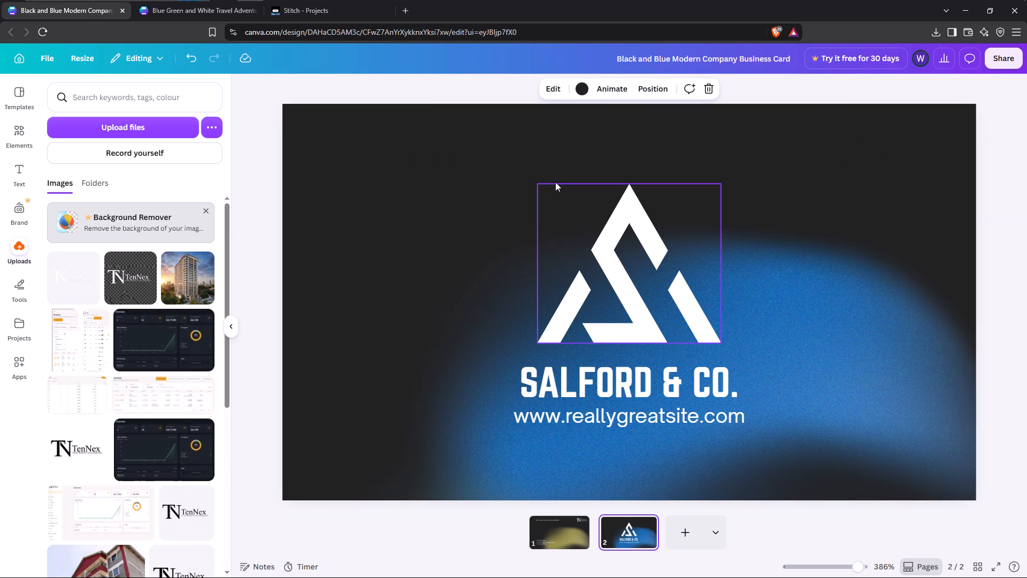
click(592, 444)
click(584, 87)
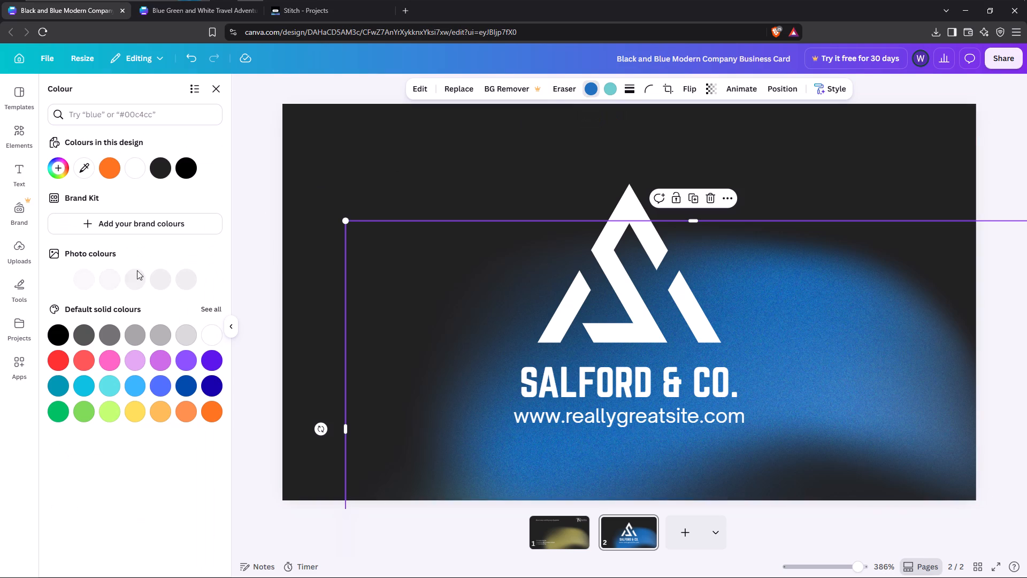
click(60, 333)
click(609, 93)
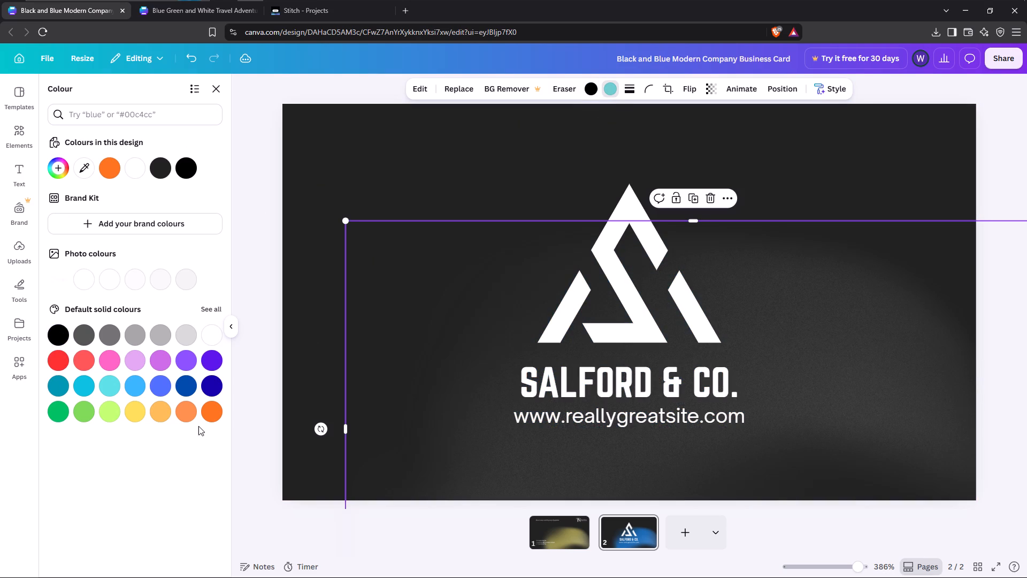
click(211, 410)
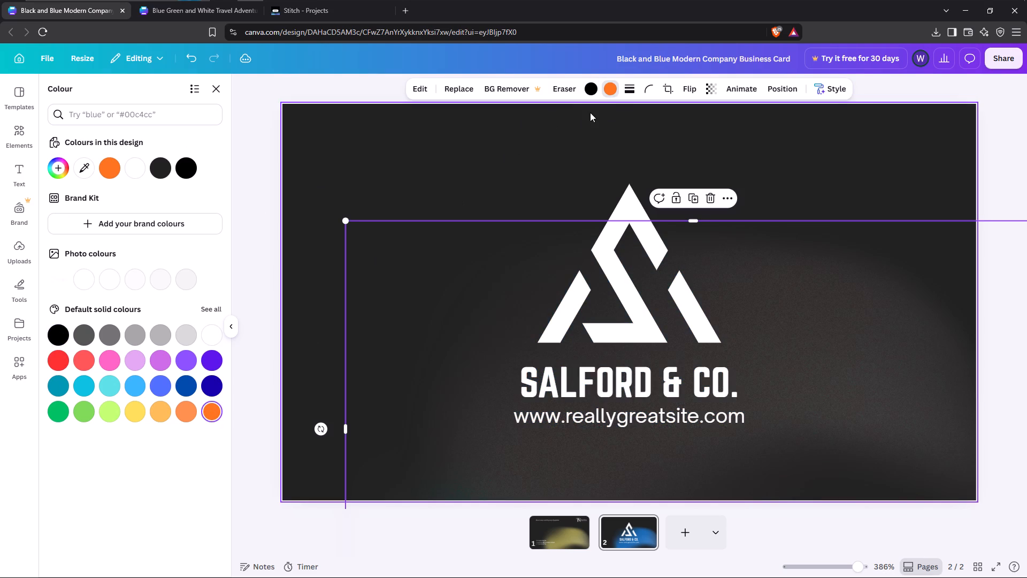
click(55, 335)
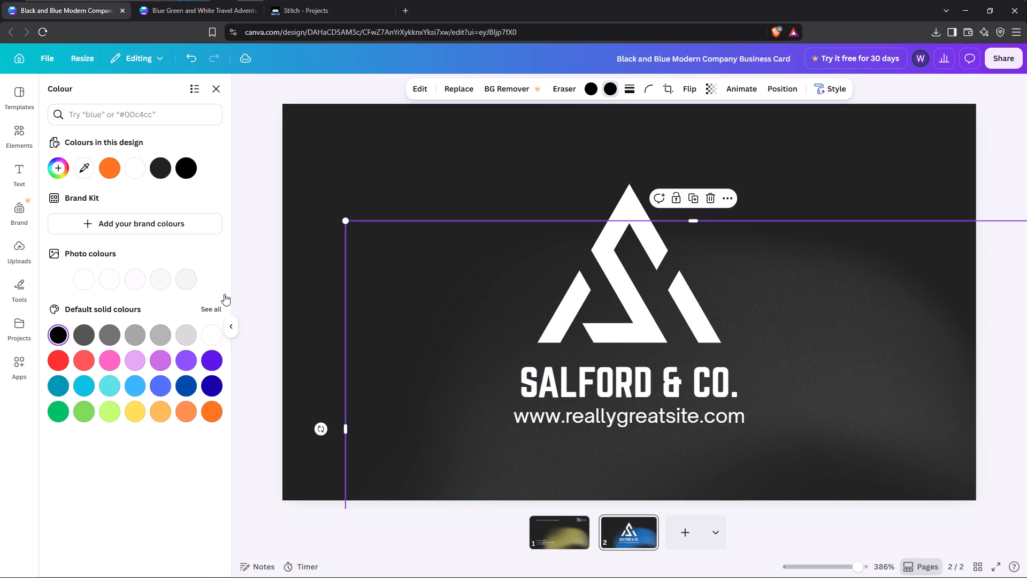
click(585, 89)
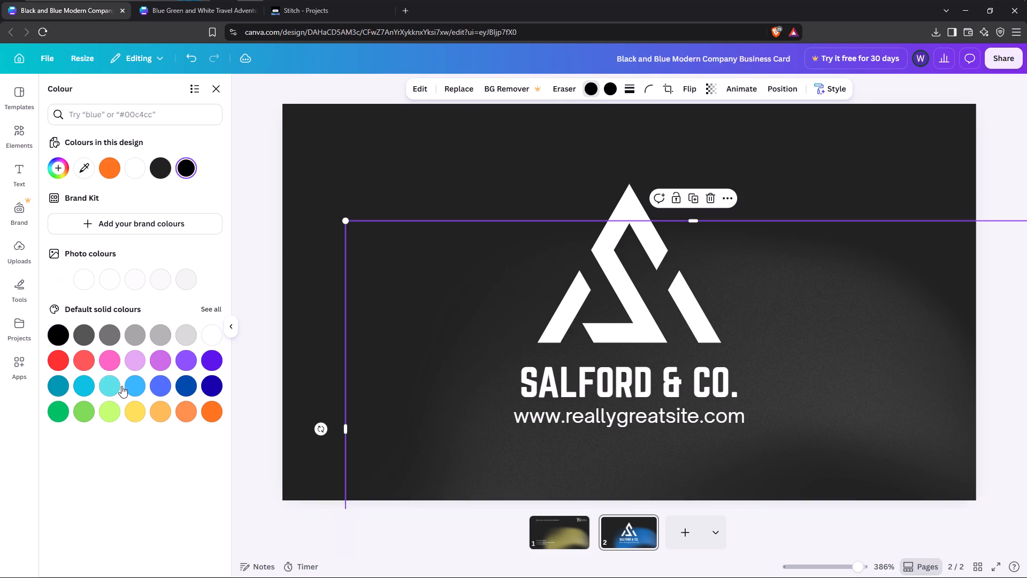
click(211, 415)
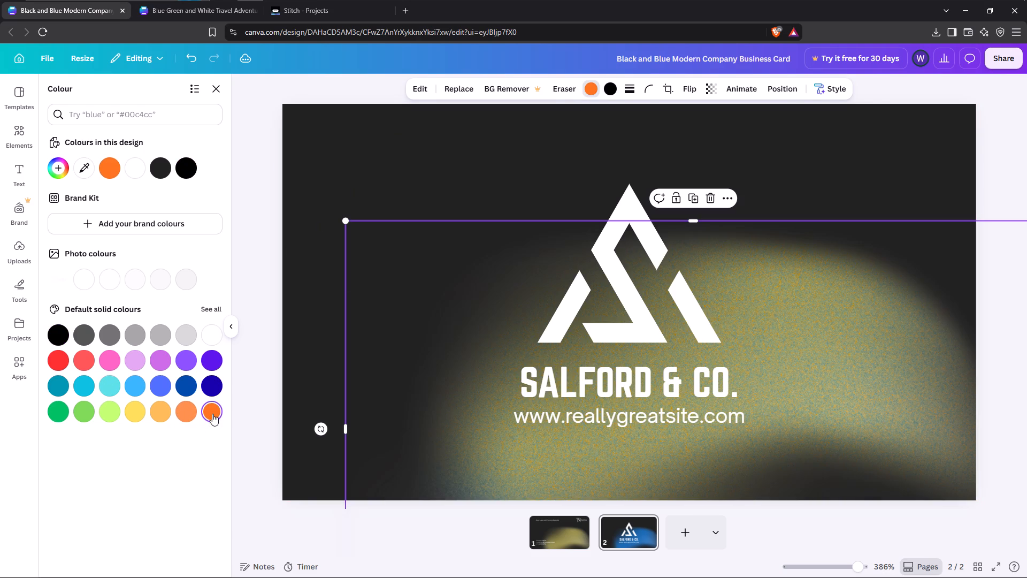
Delete the template's white triangular logo from page 2.
click(595, 303)
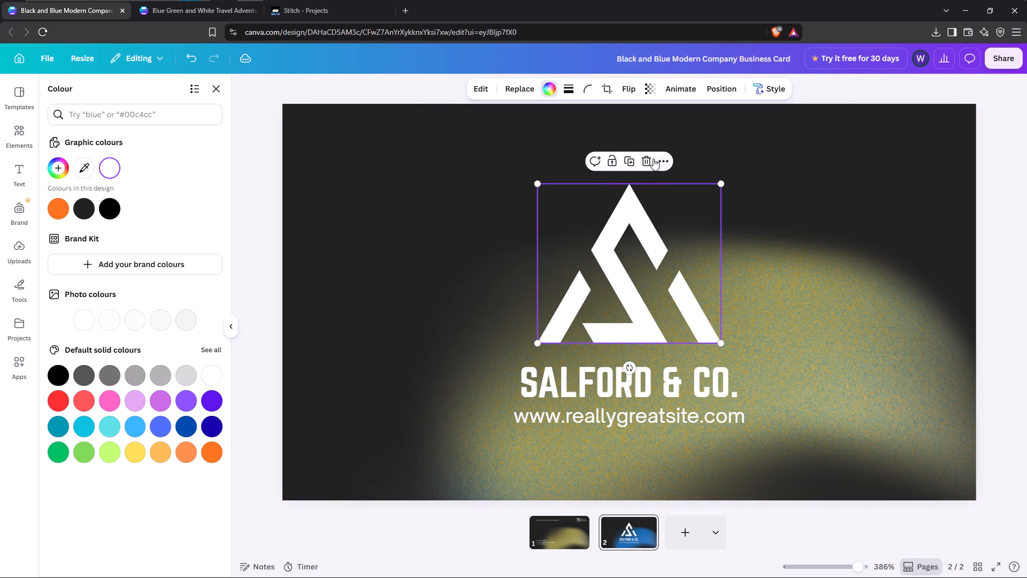
click(650, 158)
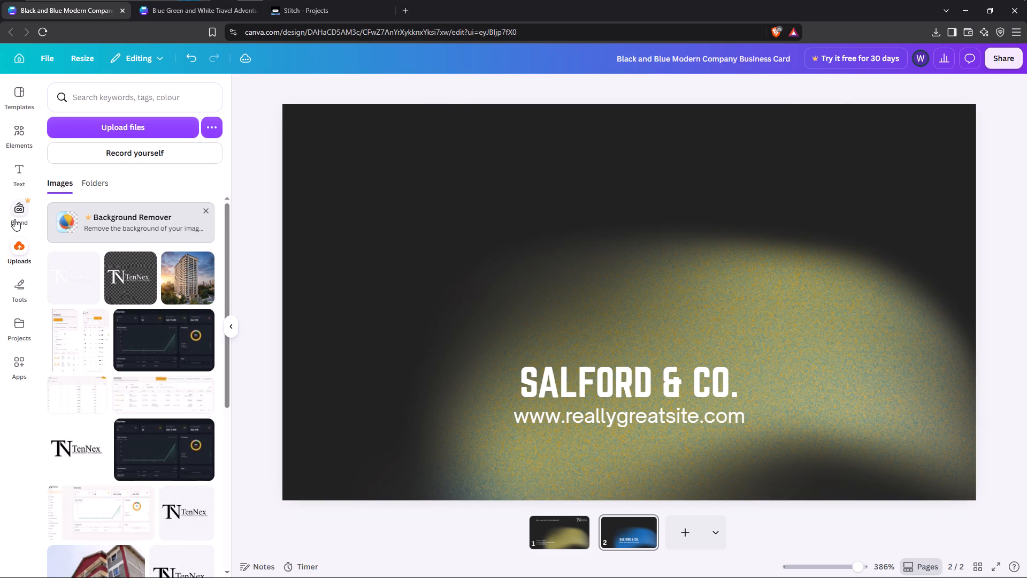
Insert the white transparent TenNex logo from the uploaded images onto page 2, placed above the company name.
click(17, 252)
click(10, 242)
click(59, 279)
drag(601, 316, 588, 312)
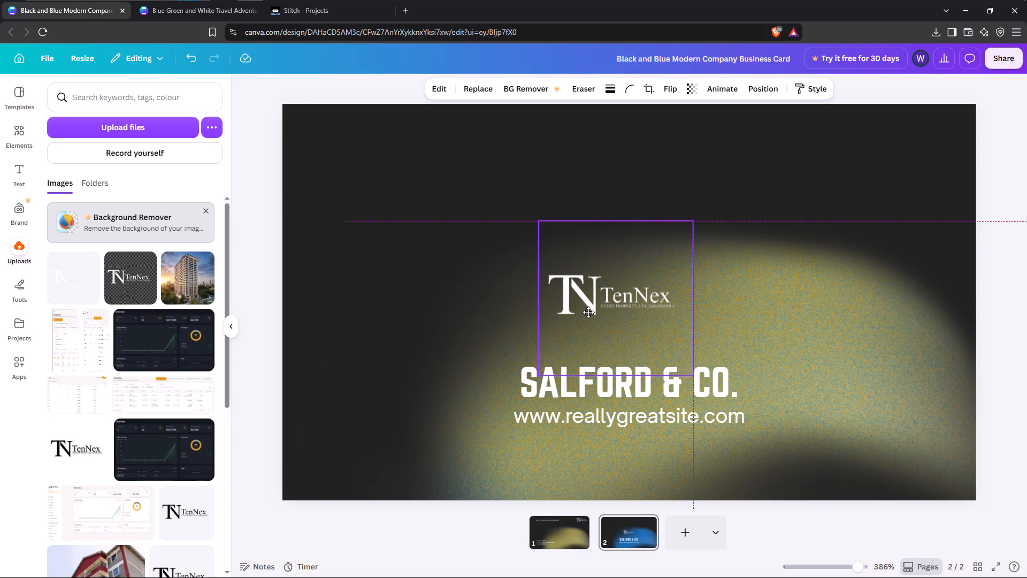
drag(588, 312, 587, 310)
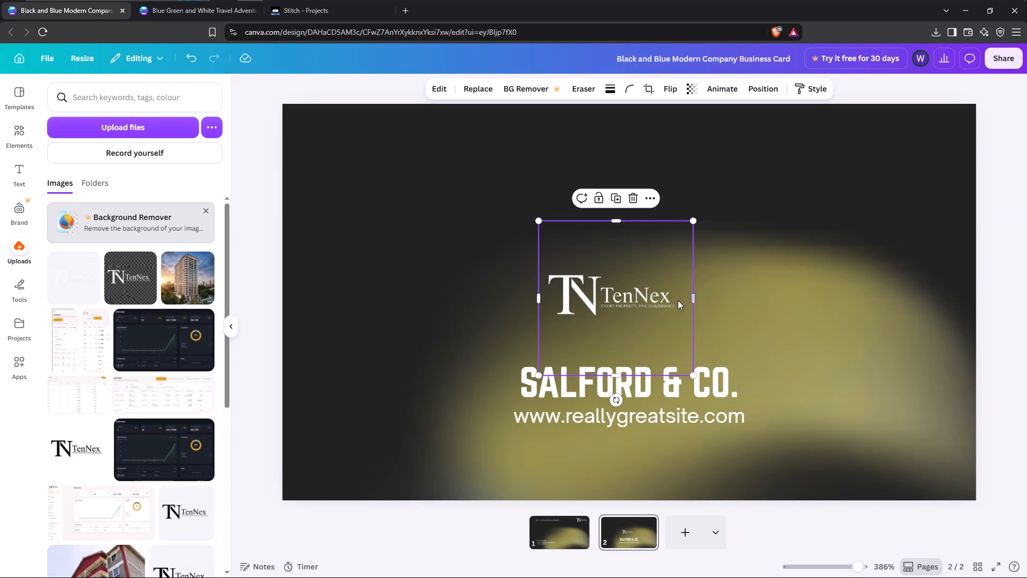
Enlarge page 2's TenNex logo frame to about 1.2 wide by 0.8 high and recentre it above the company name.
drag(694, 298, 773, 316)
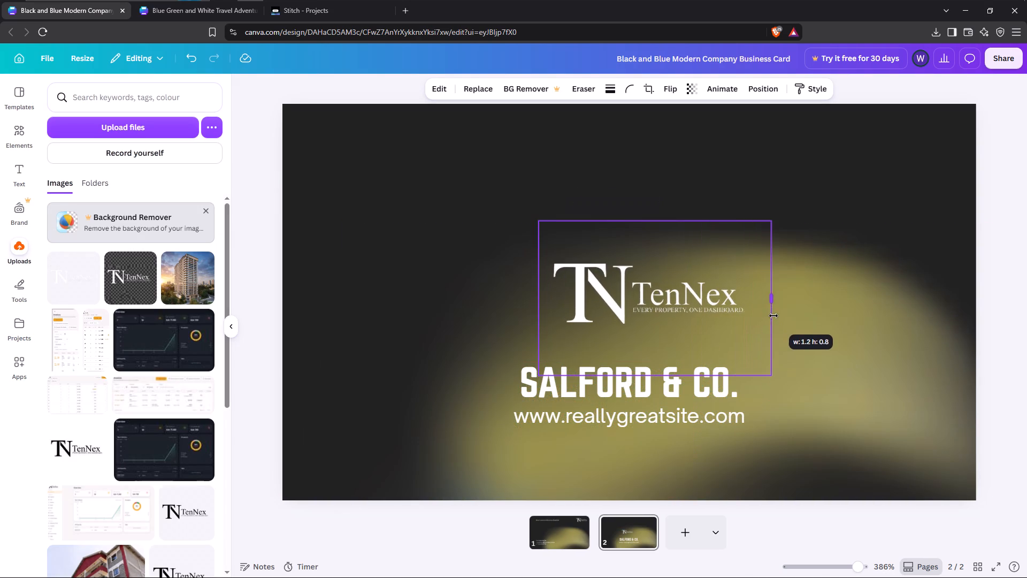
drag(773, 316, 774, 316)
drag(568, 277, 536, 276)
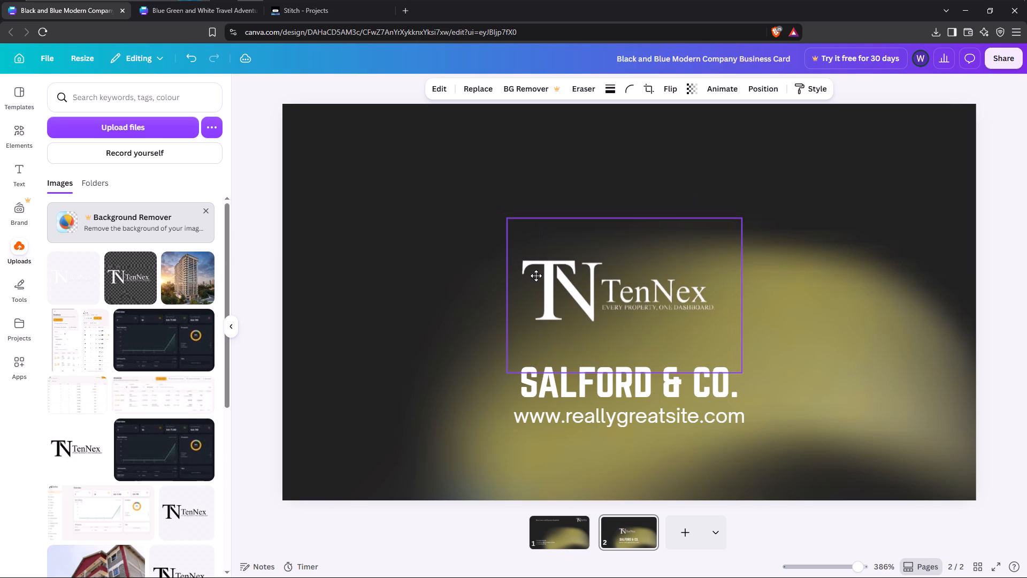
drag(536, 276, 532, 280)
Replace the company name SALFORD & CO. on page 2 with TENNEX.
click(584, 395)
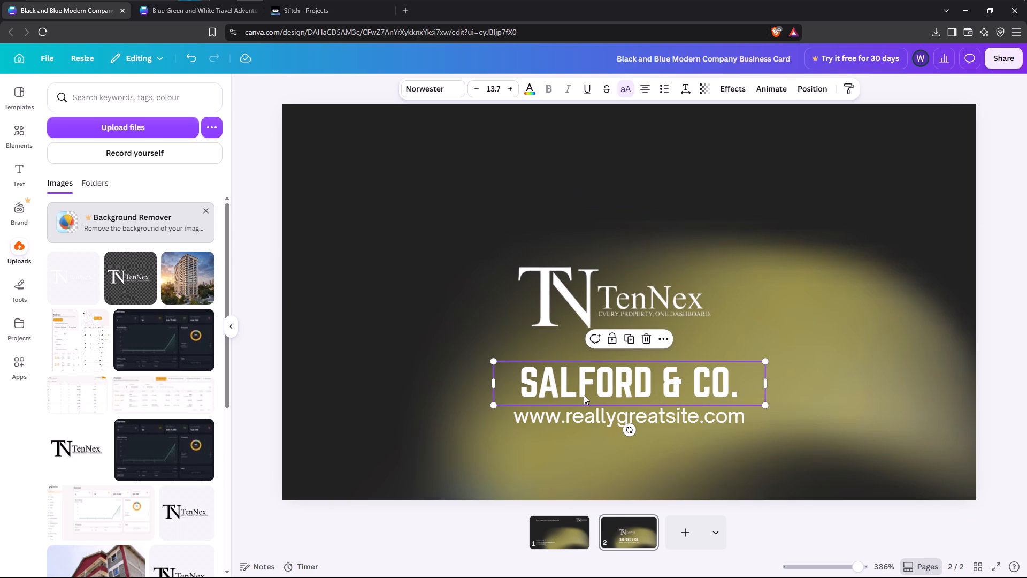
key(shift+t)
double_click(607, 389)
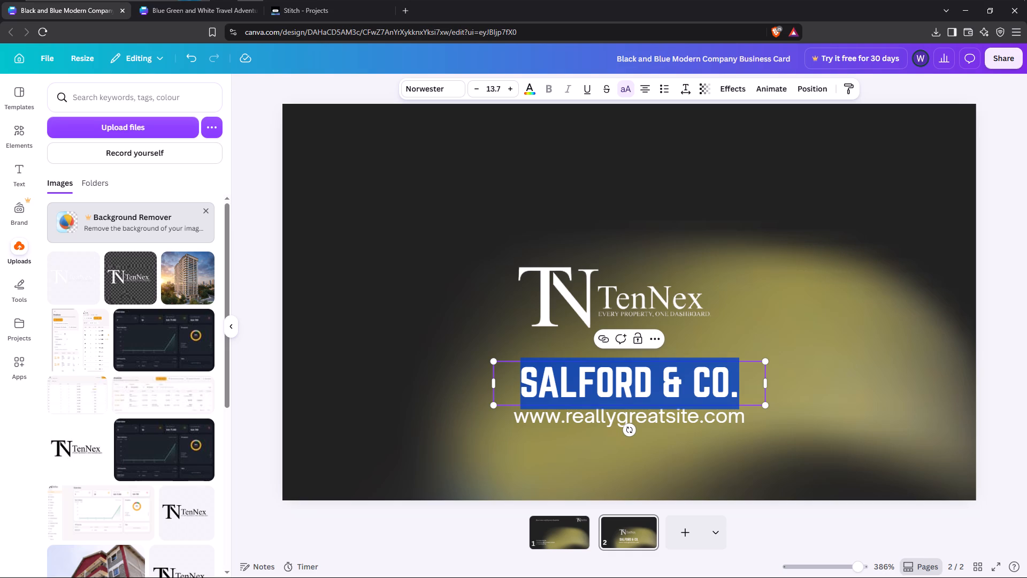
click(549, 380)
click(793, 392)
double_click(679, 389)
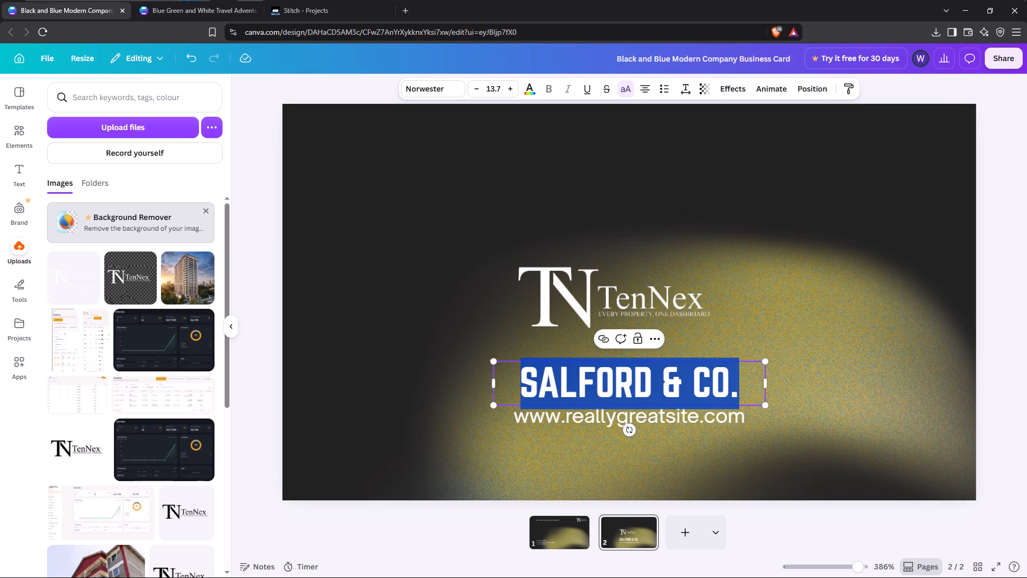
text(TW)
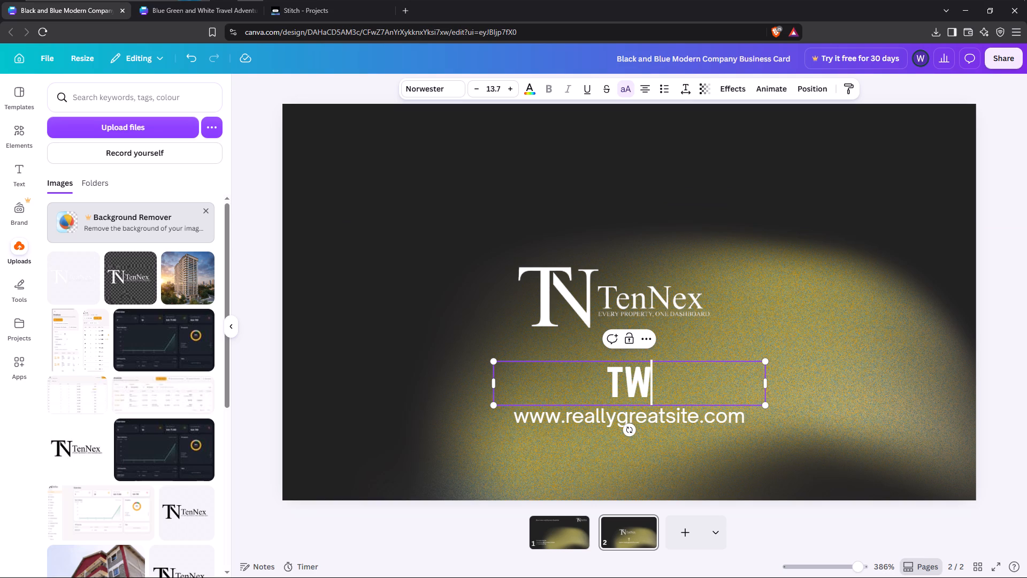
key(shift+BackSpace)
text(ENNE)
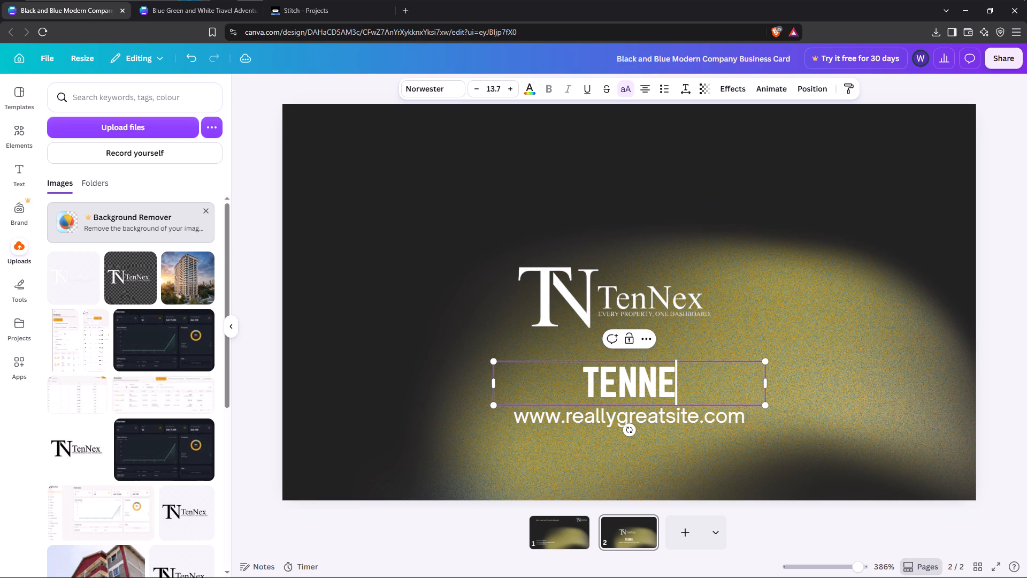
key(shift+x)
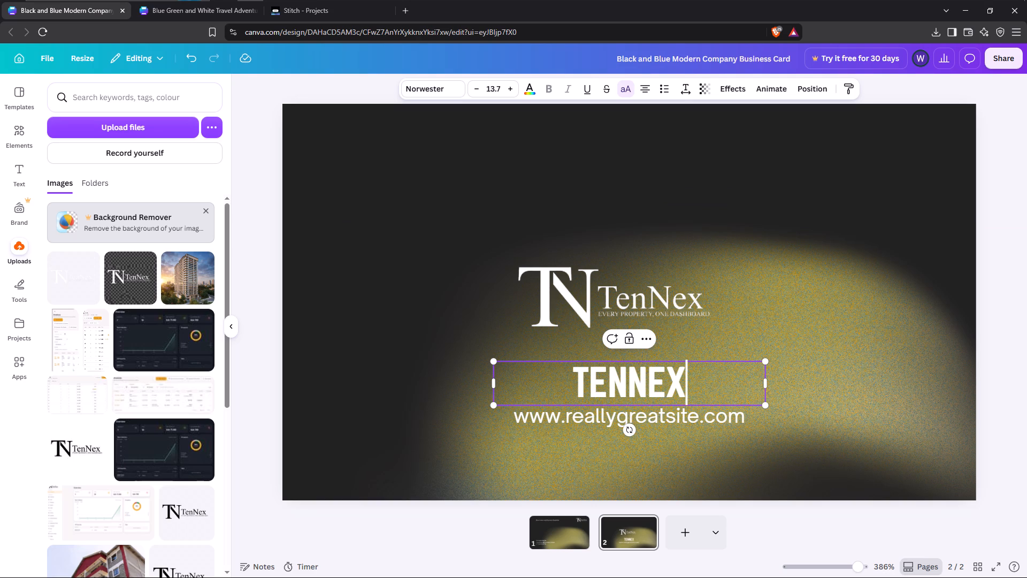
click(589, 422)
double_click(589, 422)
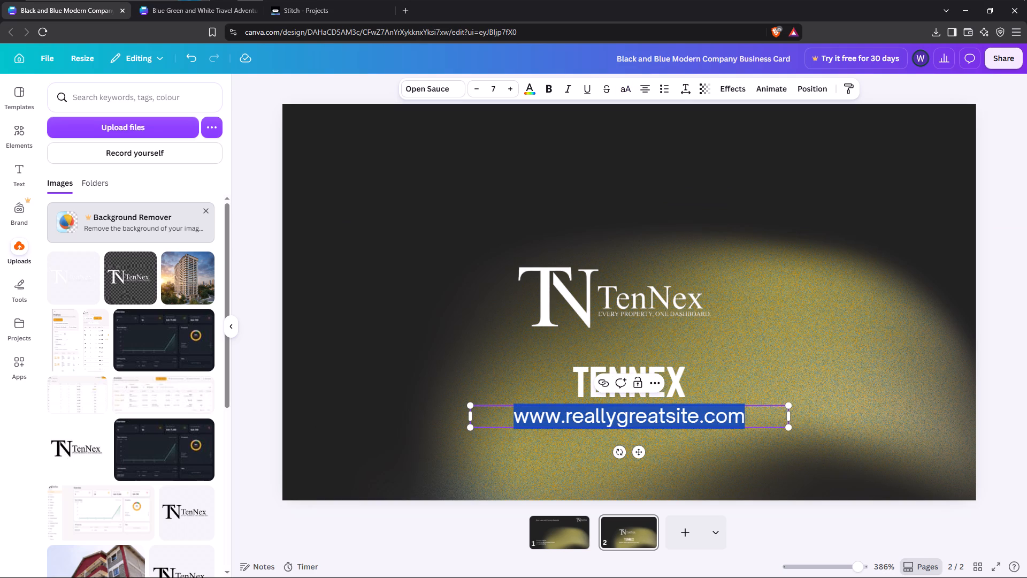
text(www)
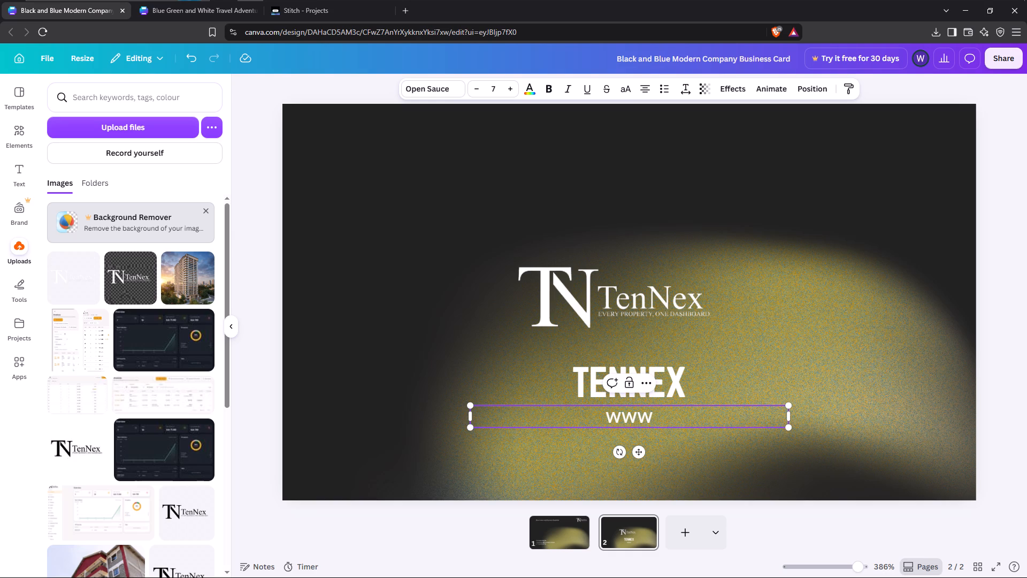
text(.tenne)
text(x.v)
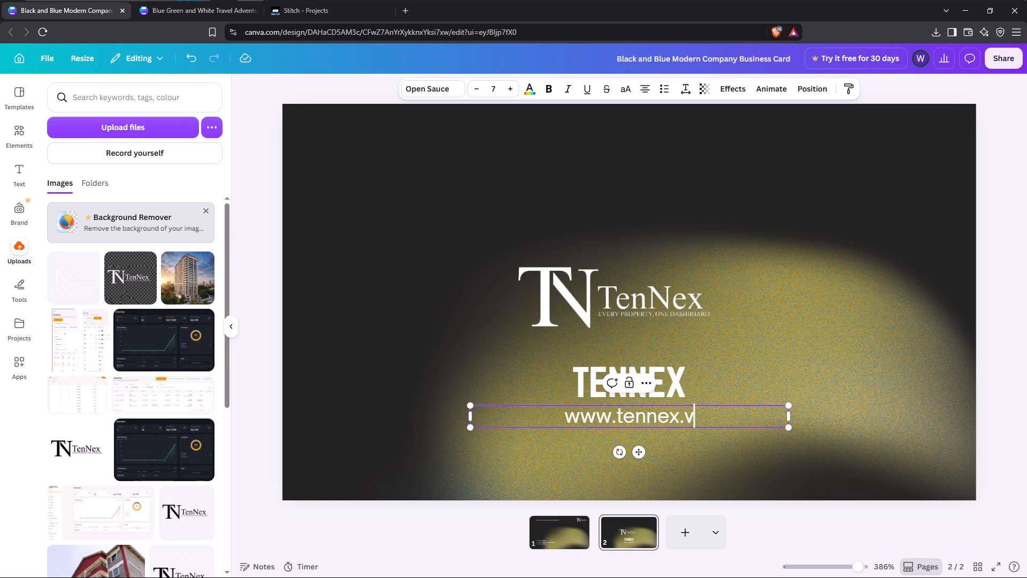
key(BackSpace)
text(co)
text(.ke)
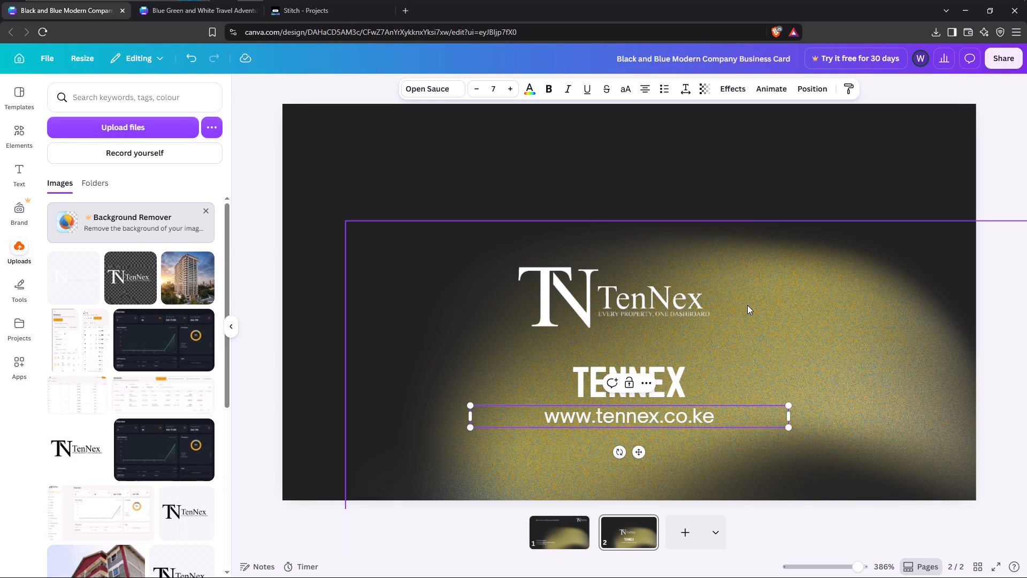
click(818, 285)
Delete the orange and black gradient graphic from page 2.
click(864, 128)
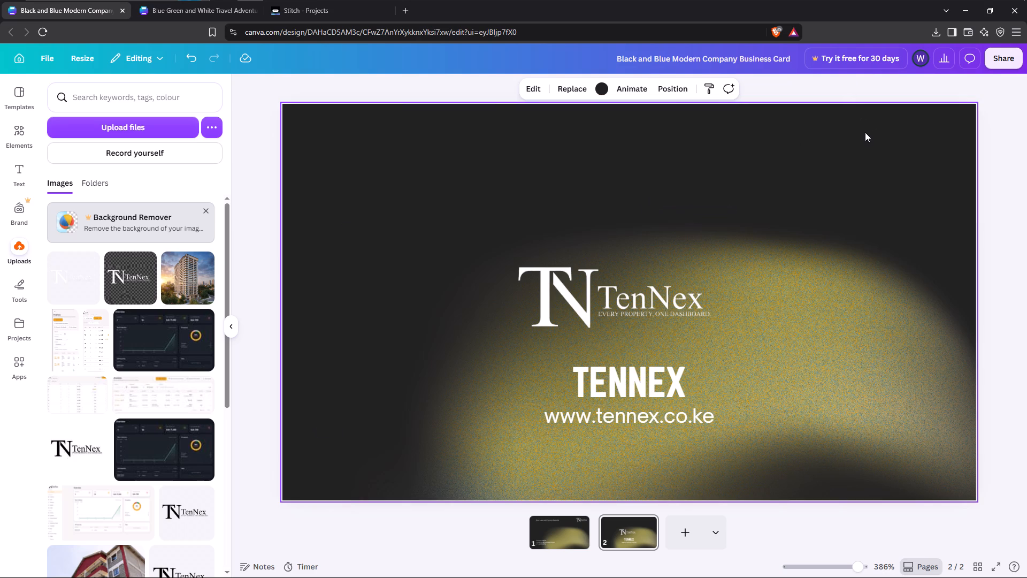
click(867, 309)
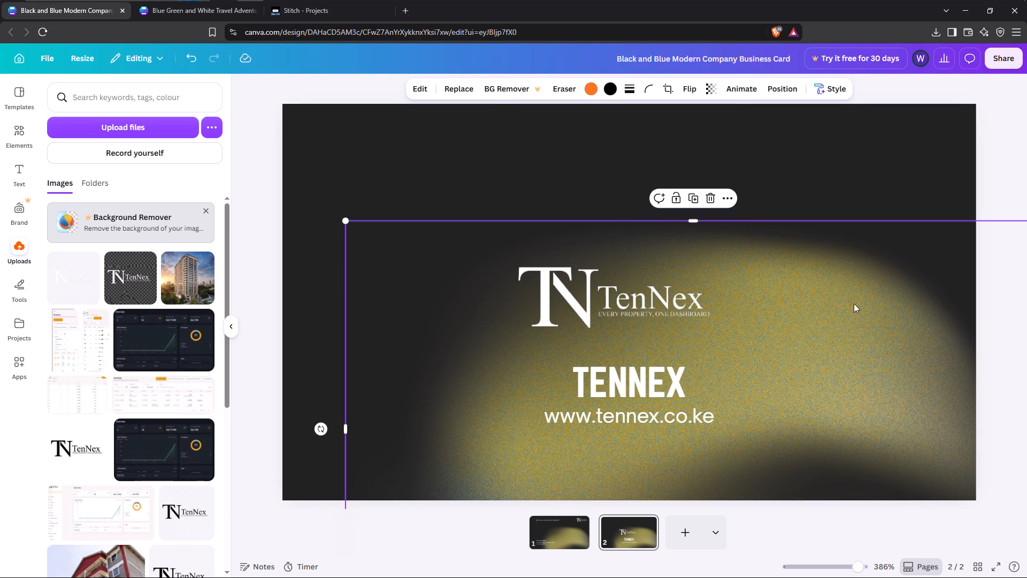
click(707, 201)
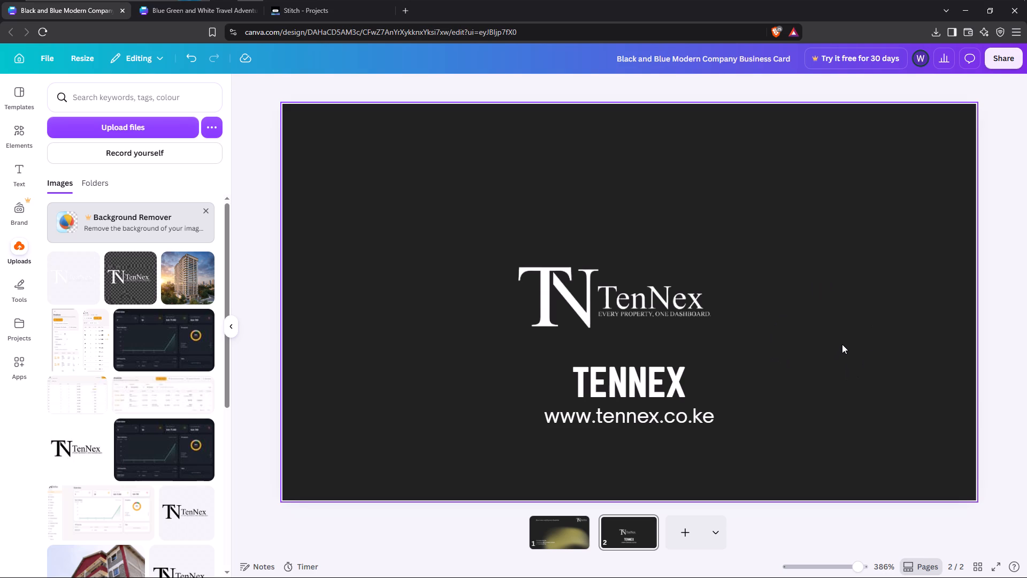
Widen page 2's TenNex logo to just over half the page's width and recentre it horizontally.
click(582, 314)
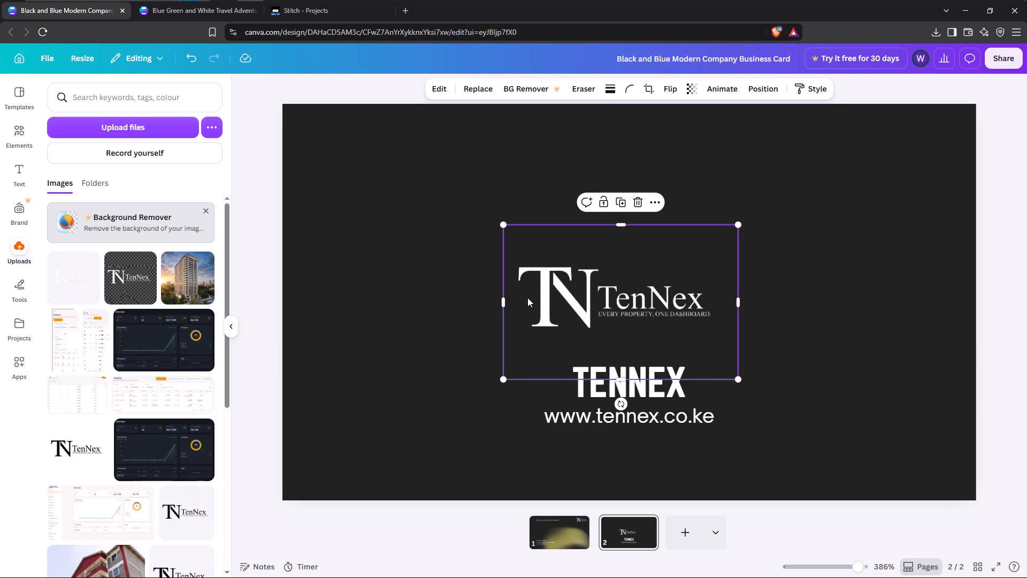
drag(501, 300, 373, 288)
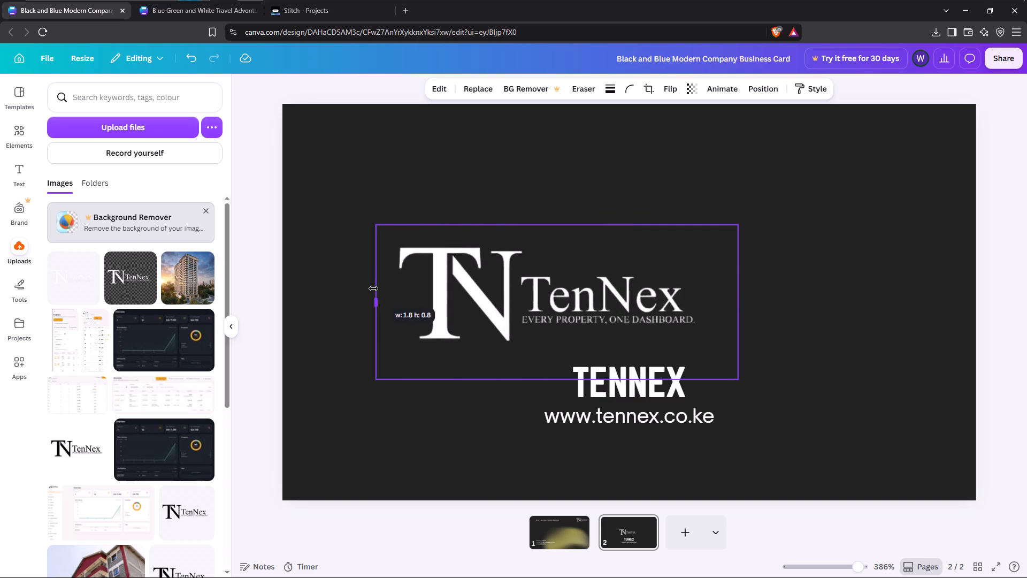
drag(373, 288, 361, 288)
drag(573, 303, 672, 303)
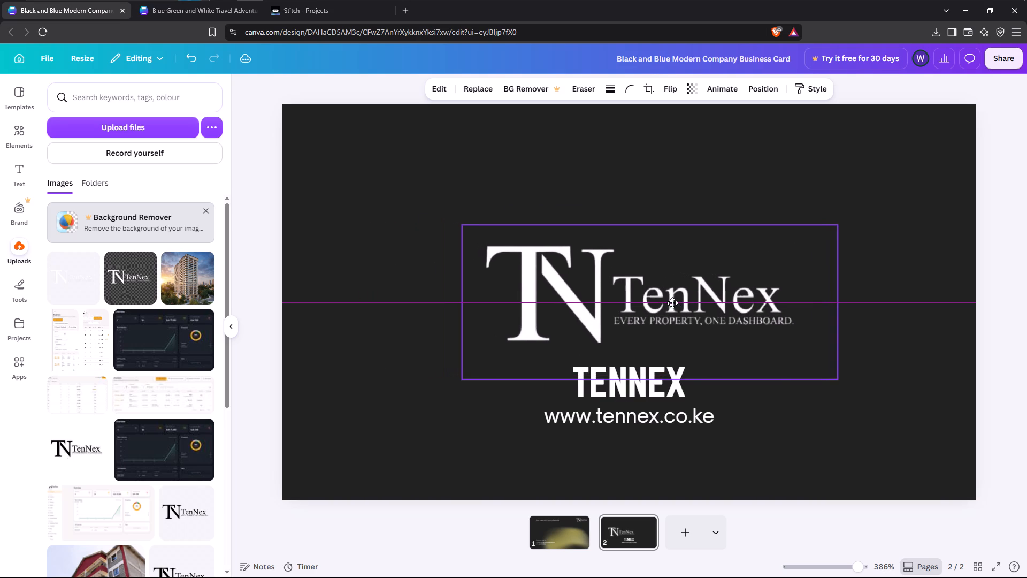
drag(672, 303, 662, 304)
Delete the TENNEX company name text beneath the logo on page 2.
click(600, 384)
click(627, 393)
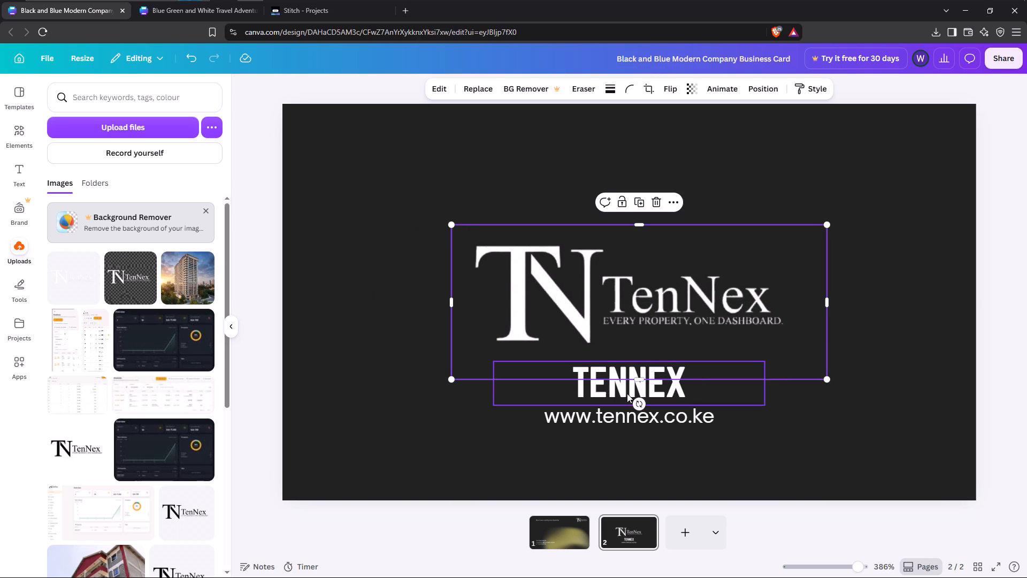
click(648, 334)
drag(594, 420, 606, 379)
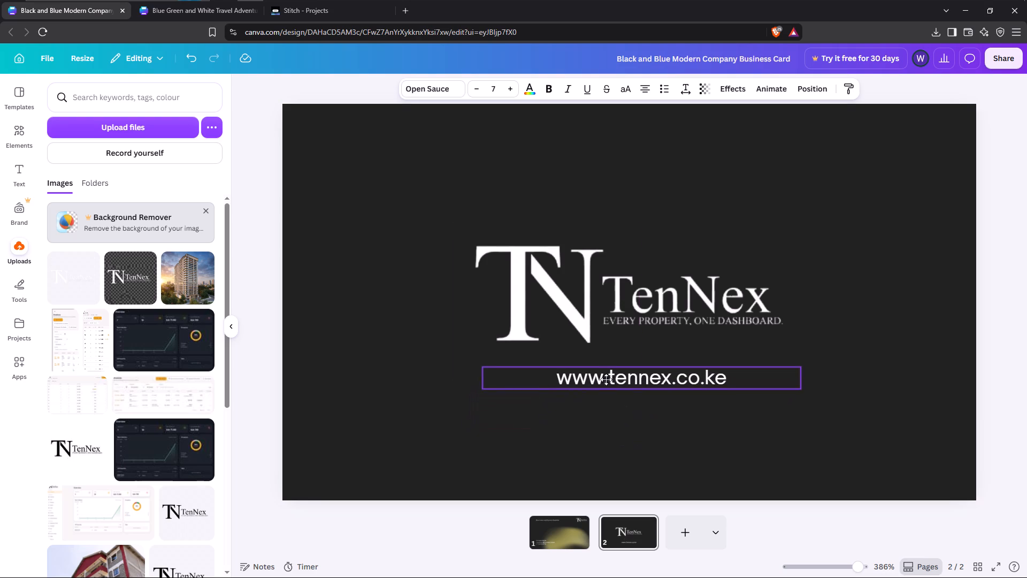
drag(606, 379, 604, 377)
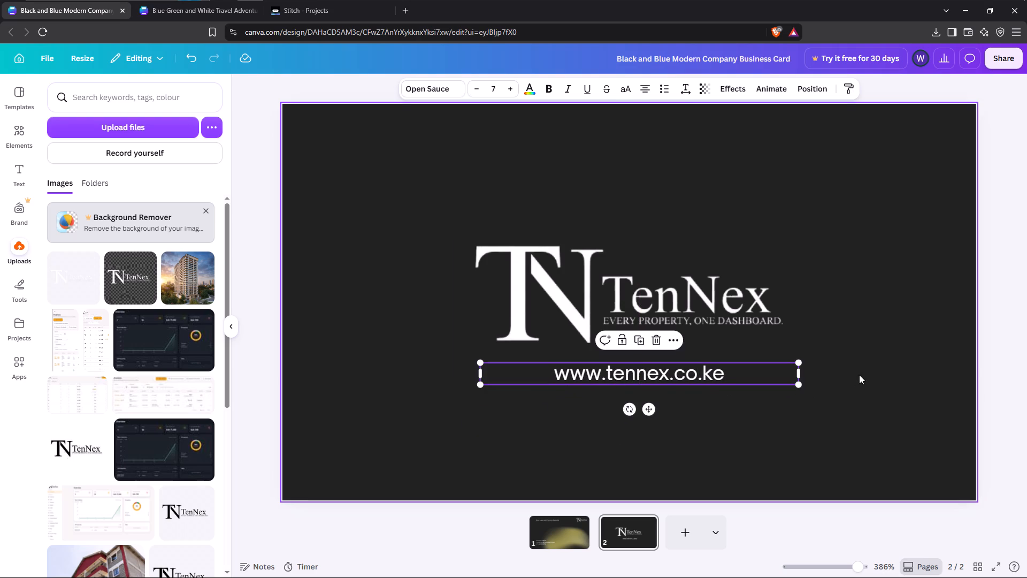
click(853, 364)
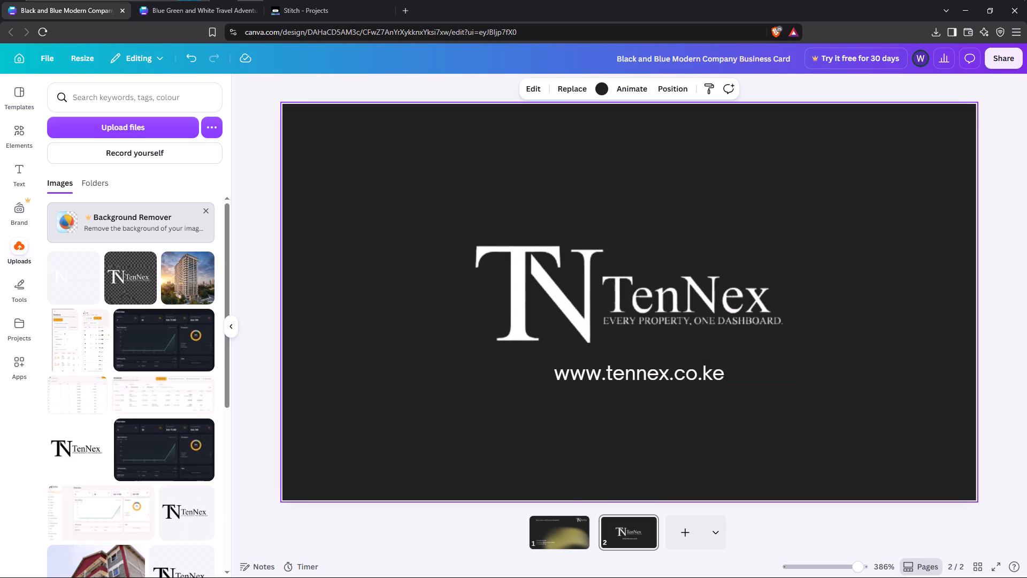
On page 1, replace the website line tennex.co.ke above the email address with TenNex.
click(568, 531)
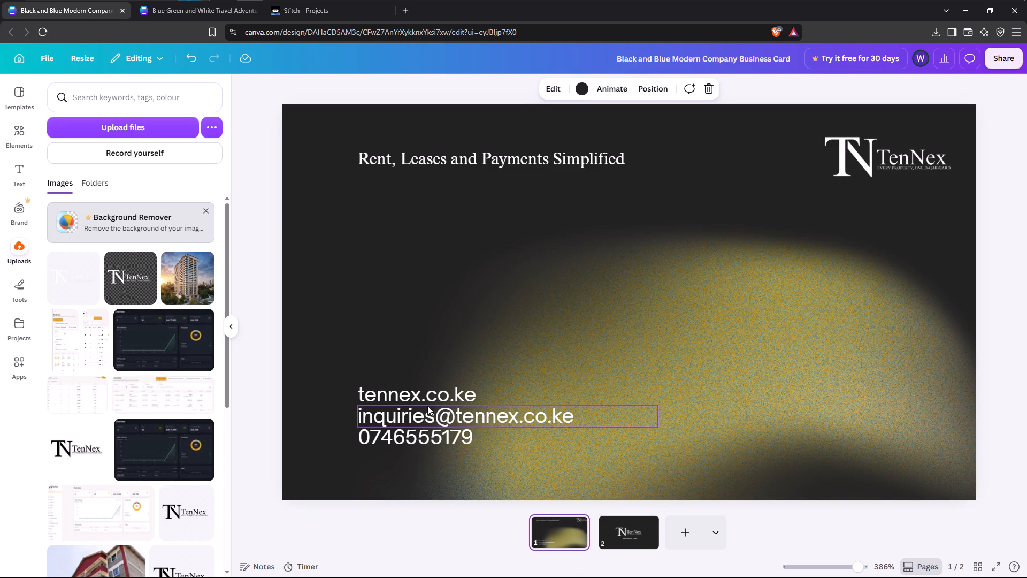
click(411, 399)
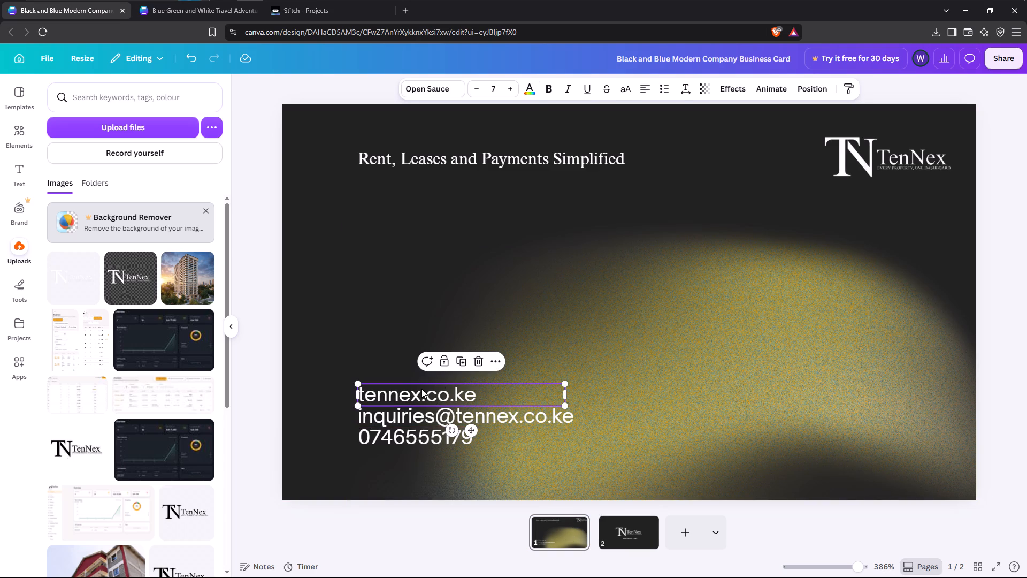
click(421, 391)
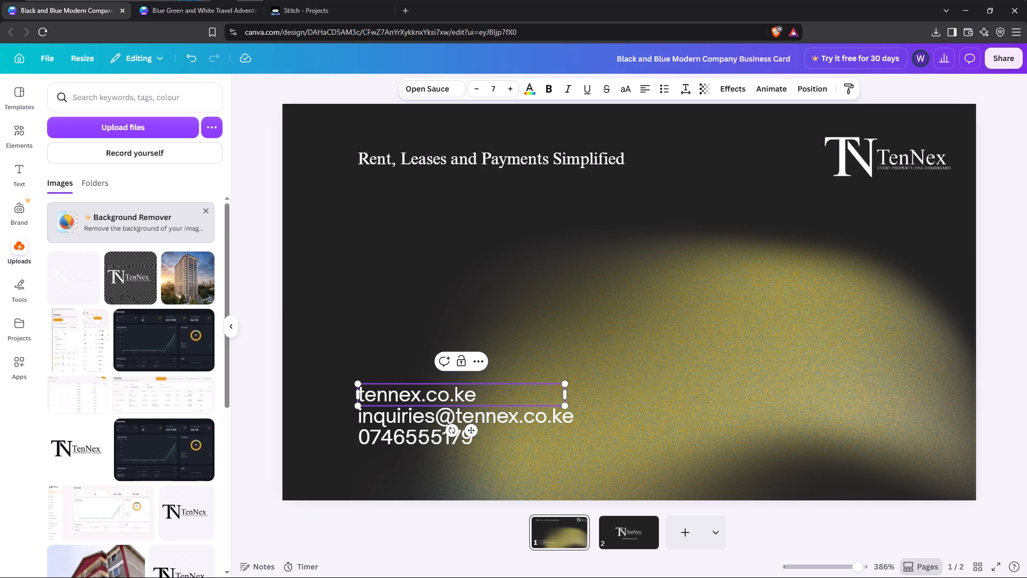
drag(488, 396, 358, 392)
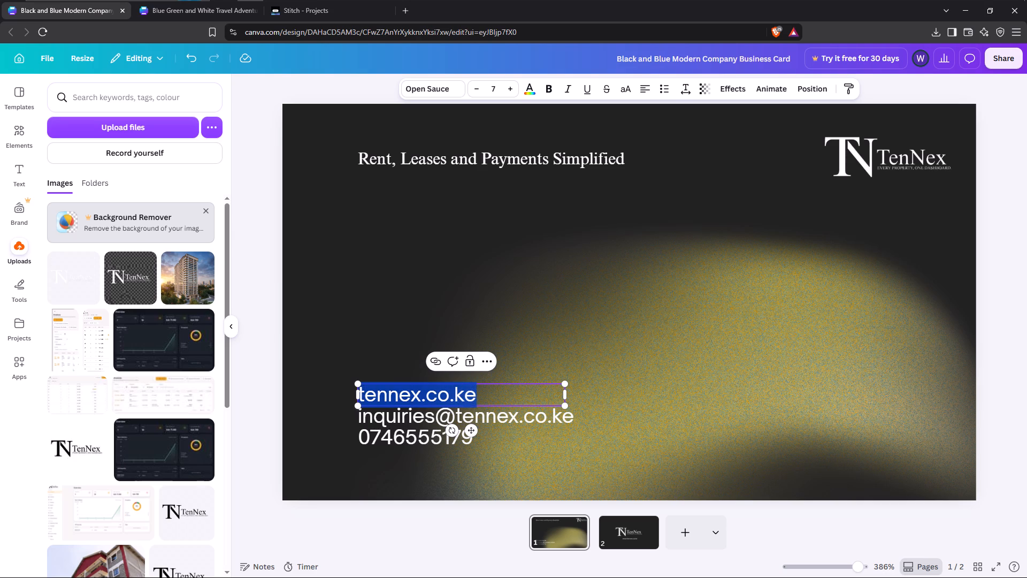
key(shift+t)
key(e)
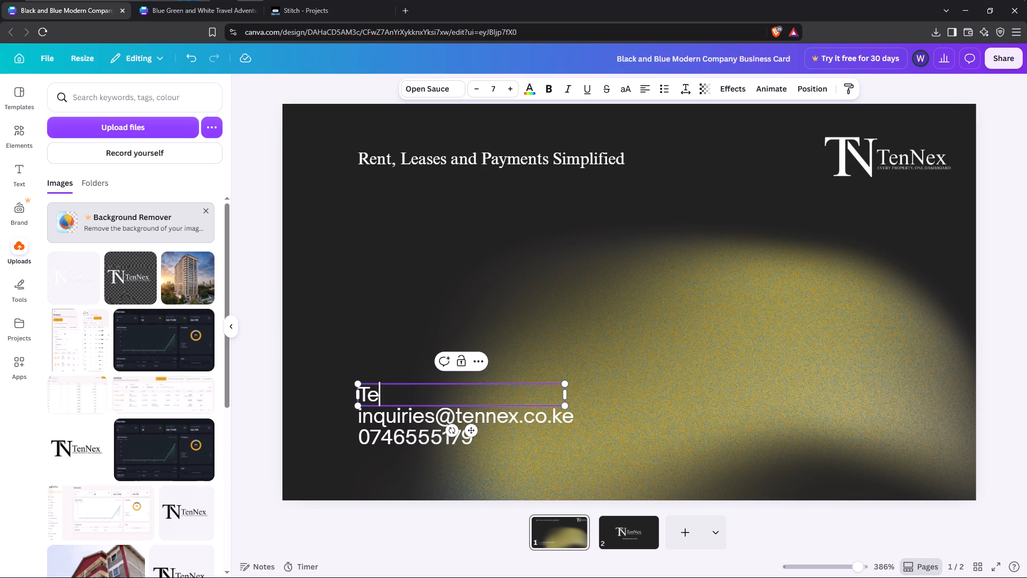
text(Ne)
key(x)
click(377, 400)
text(mn)
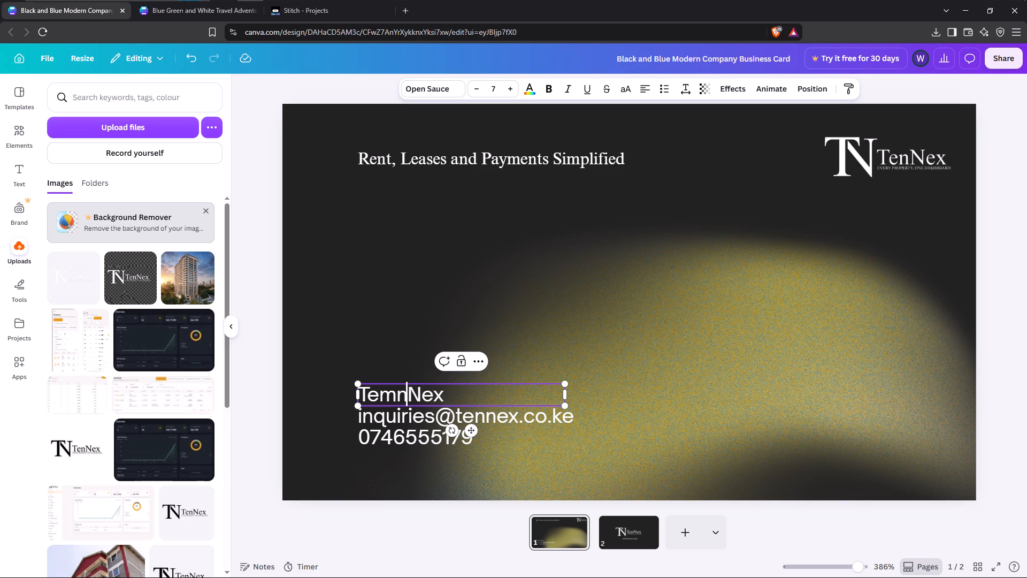
key(BackSpace)
key(BackSpace)
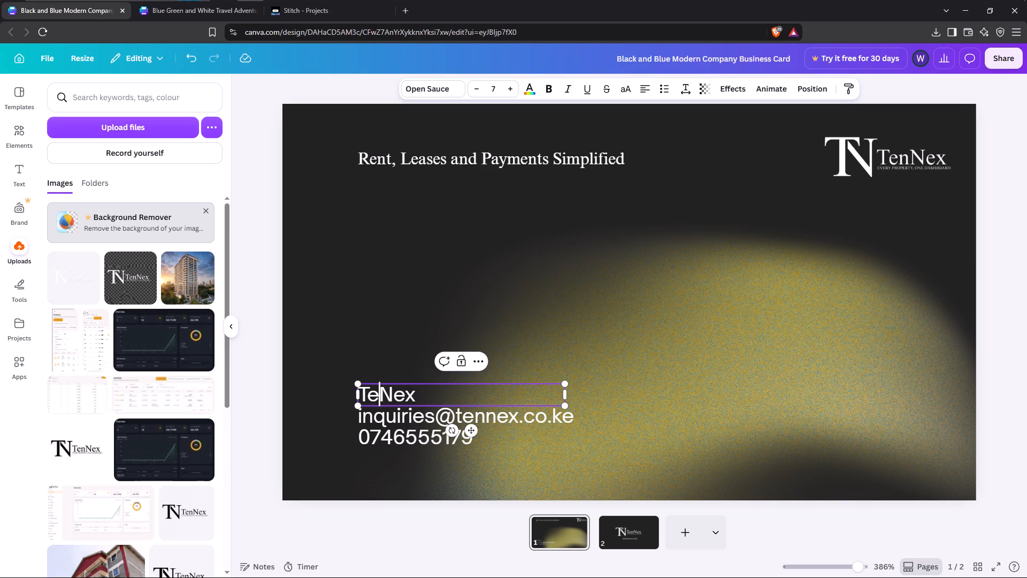
key(n)
click(481, 212)
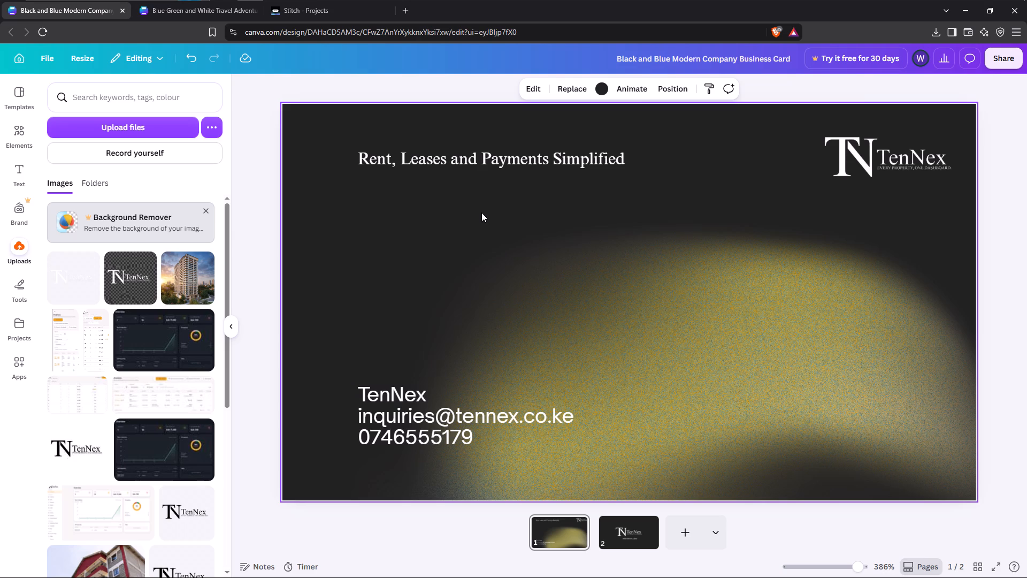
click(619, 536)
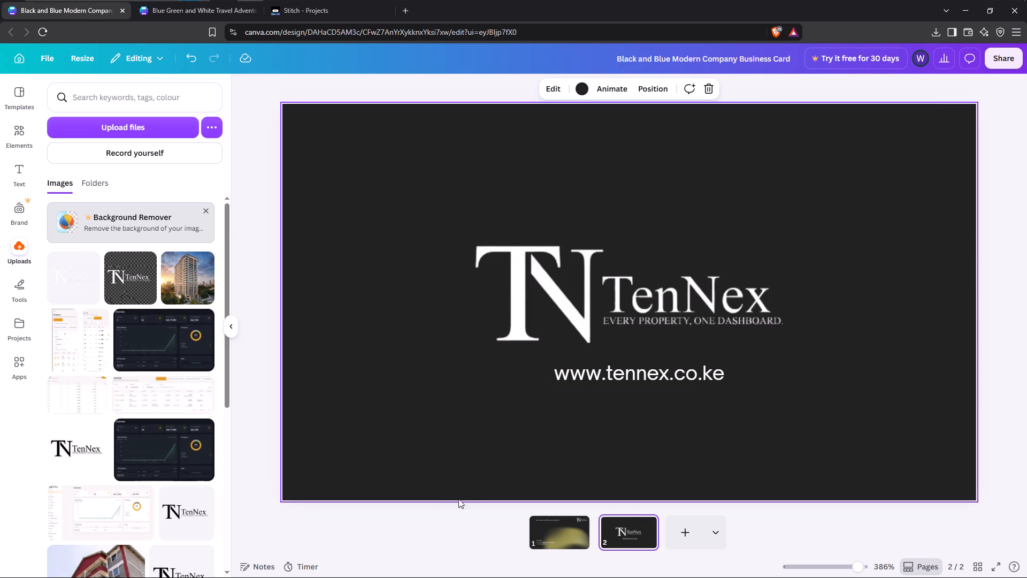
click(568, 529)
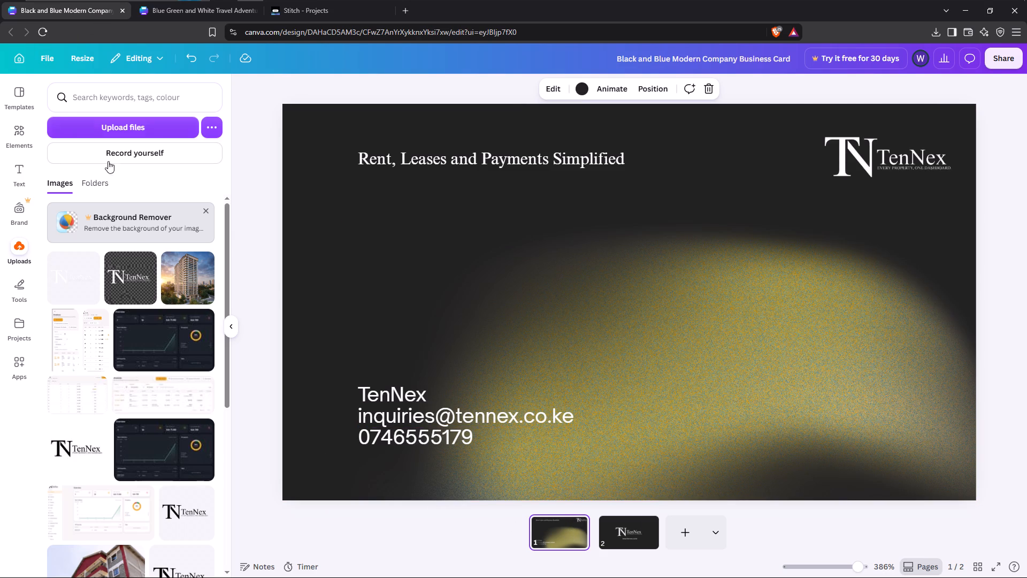
Bring up the business card templates and add a blank third page after page 2.
click(13, 94)
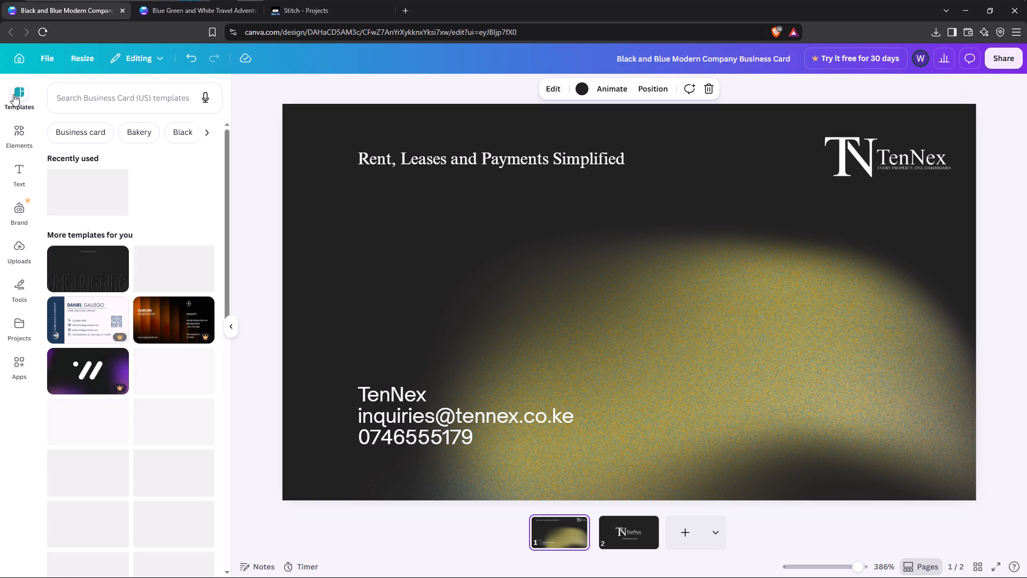
scroll(364, 265, down, 5)
scroll(305, 404, down, 4)
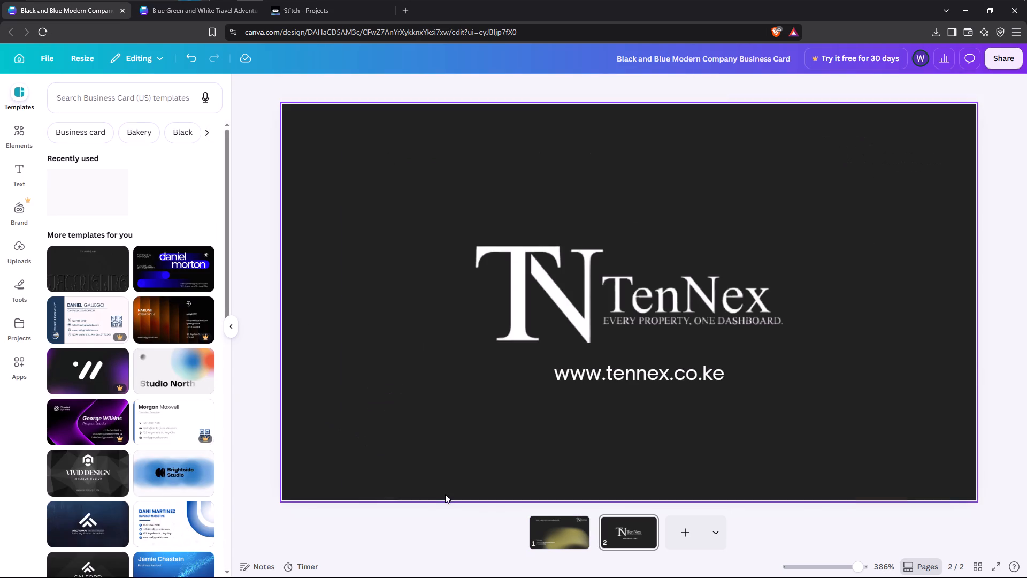
click(689, 545)
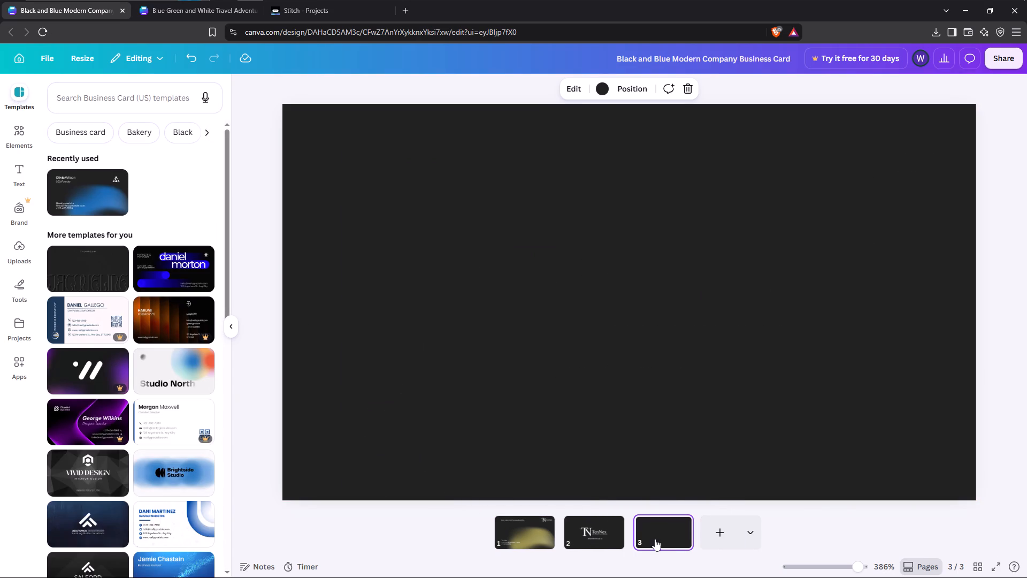
click(535, 326)
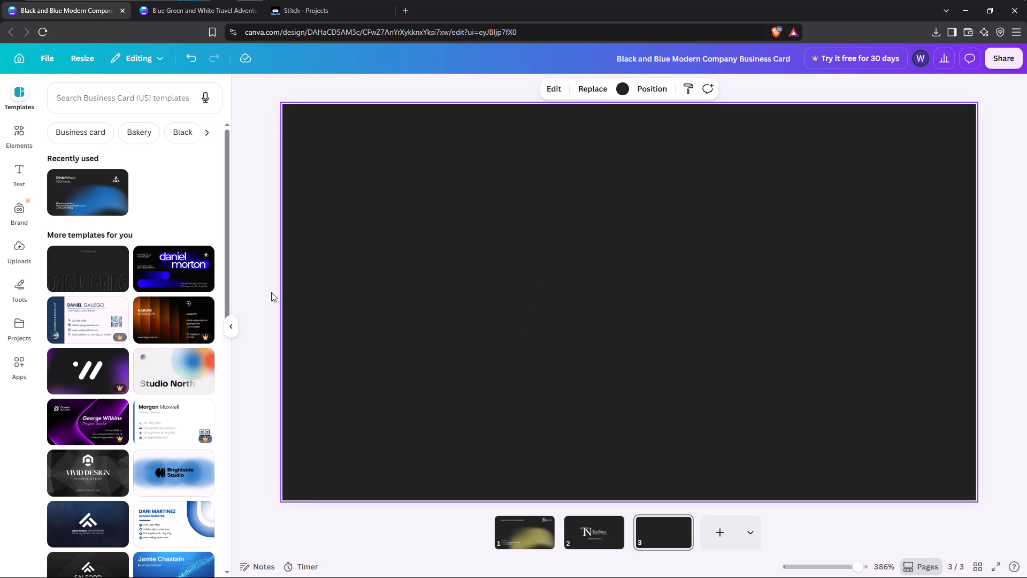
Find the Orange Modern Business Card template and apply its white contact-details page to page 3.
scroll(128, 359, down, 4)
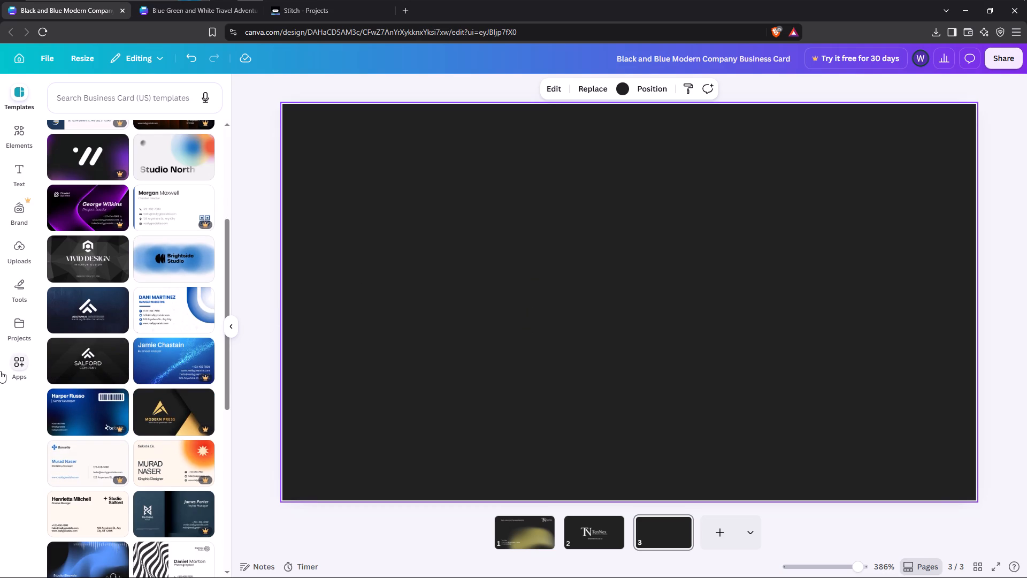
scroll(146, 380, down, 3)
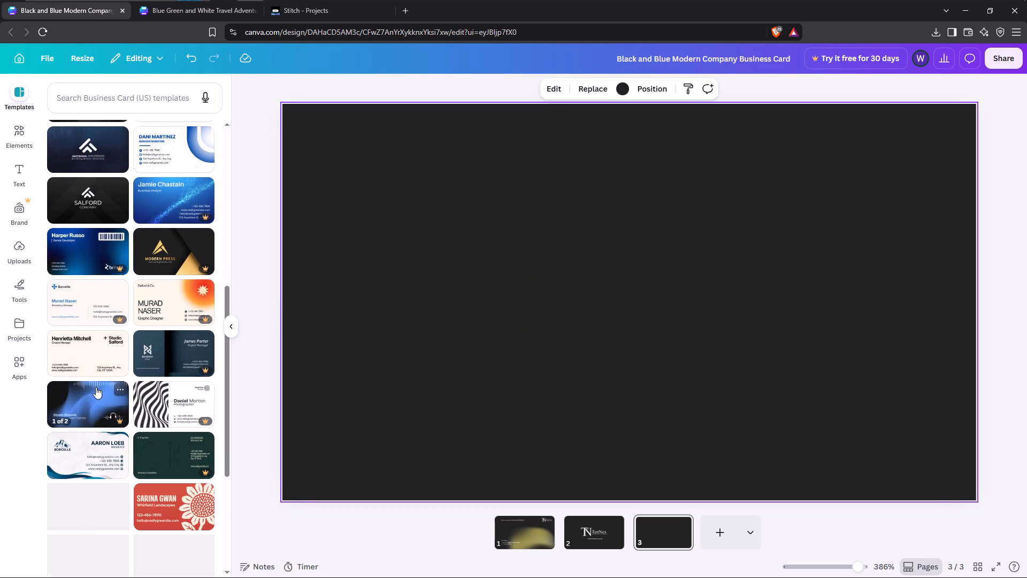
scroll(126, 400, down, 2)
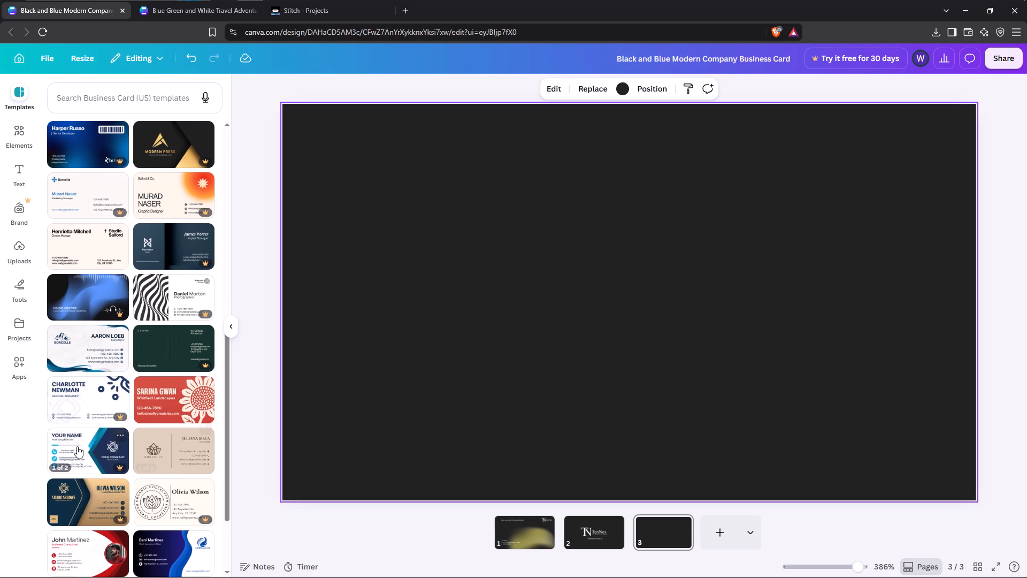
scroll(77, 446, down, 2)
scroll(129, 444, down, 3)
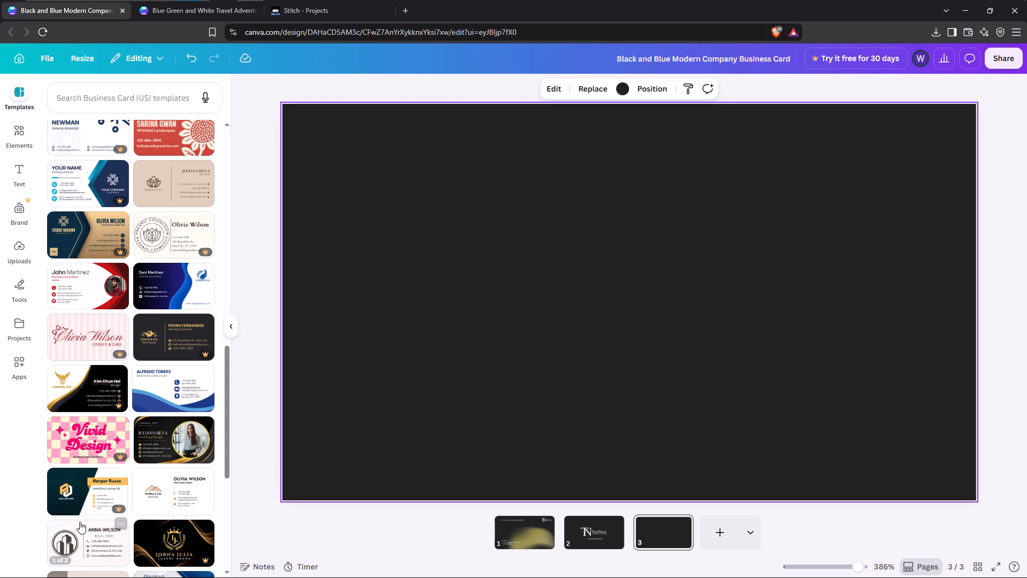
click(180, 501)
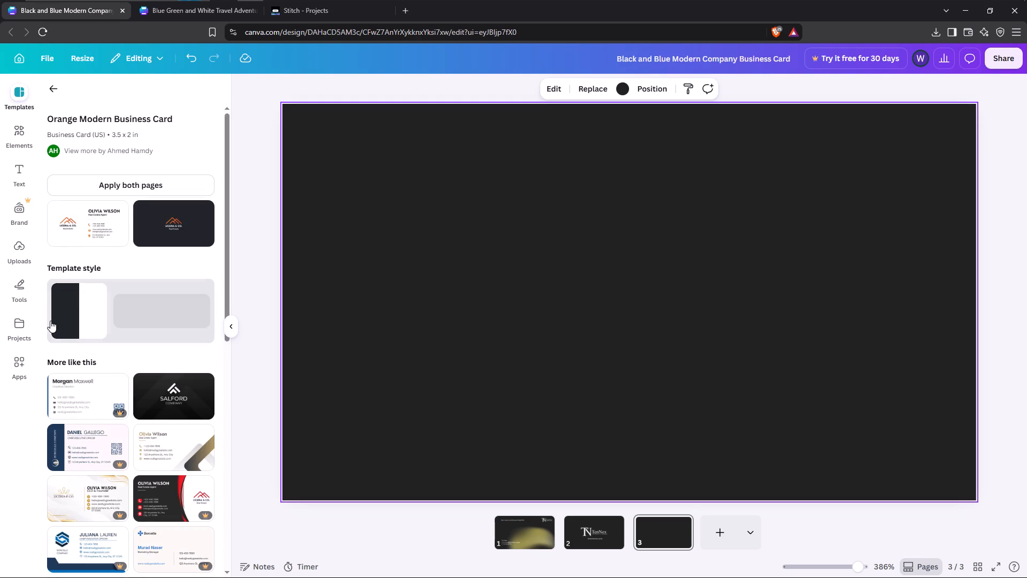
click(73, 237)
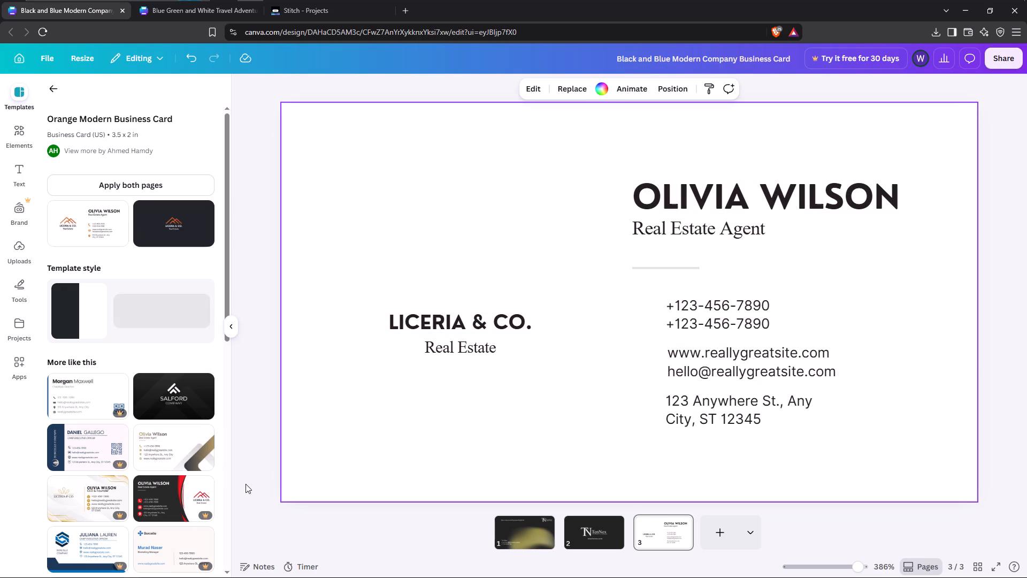
Apply the white contact-details page of the Gold and White Modern Real Estate Business Card template to page 3.
click(180, 451)
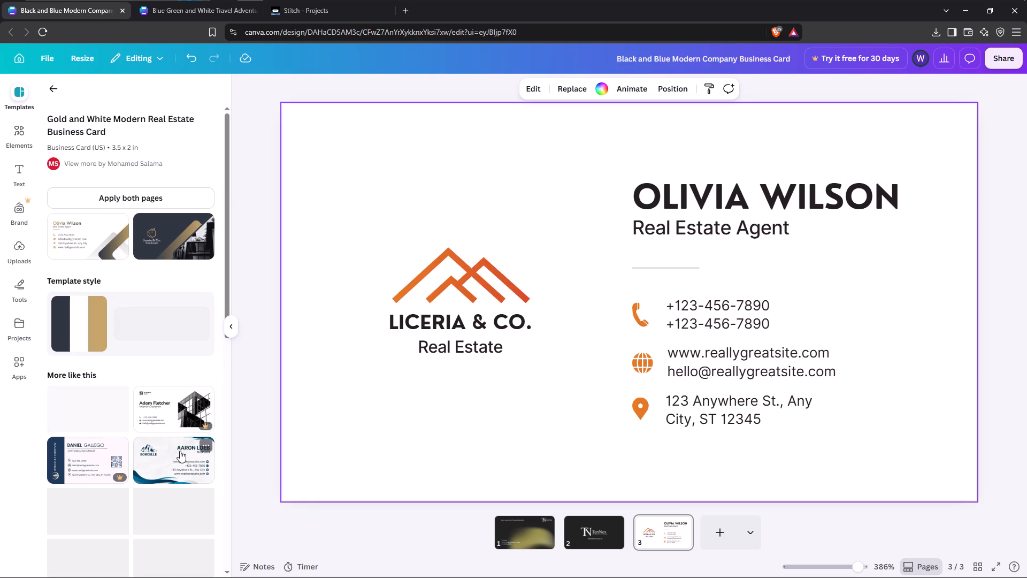
click(157, 196)
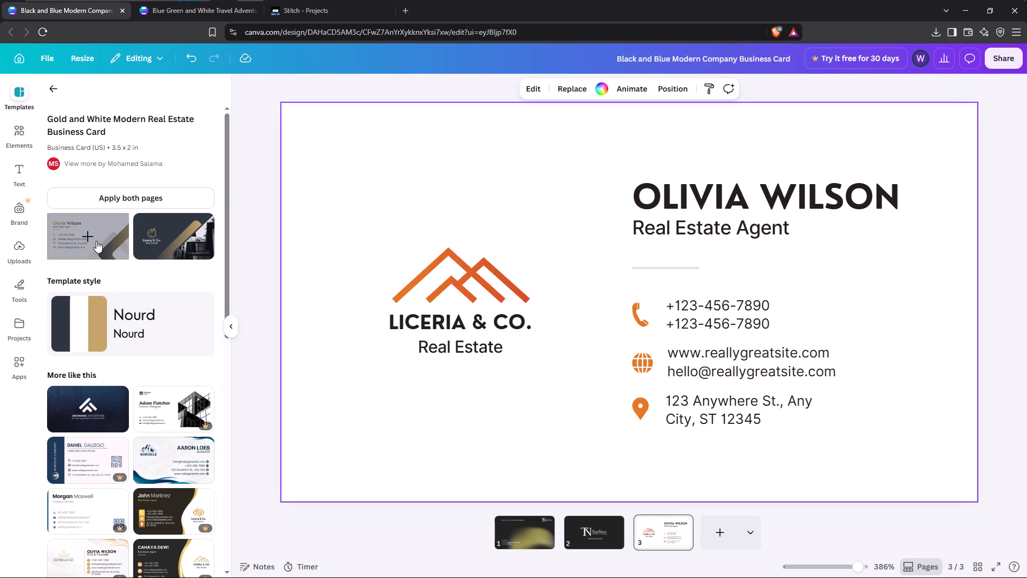
click(96, 241)
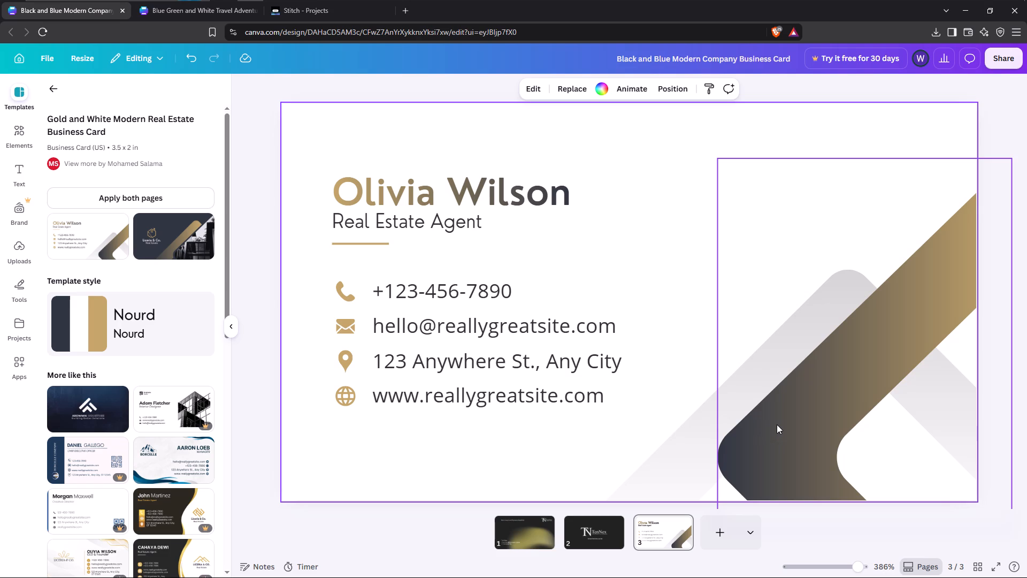
Move page 3's gold-and-navy diagonal shape up and towards the contact details so it lies fully inside the page.
drag(777, 424, 722, 361)
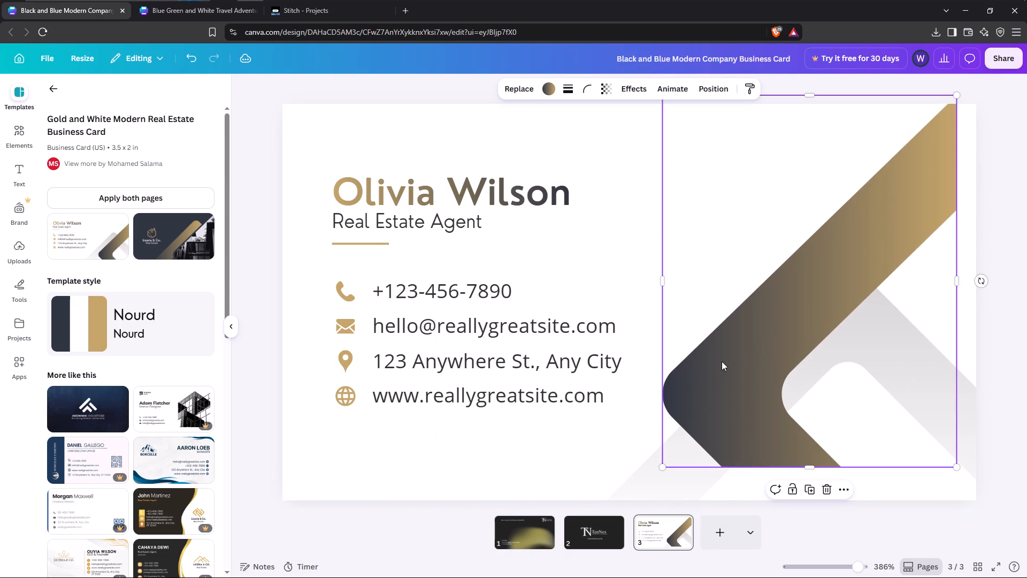
drag(731, 358, 727, 382)
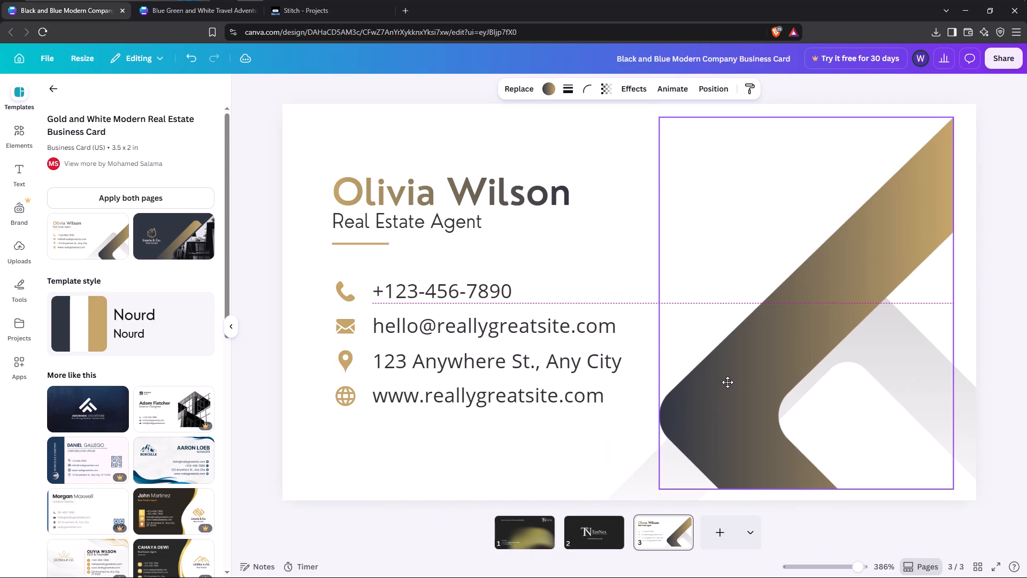
drag(727, 382, 727, 386)
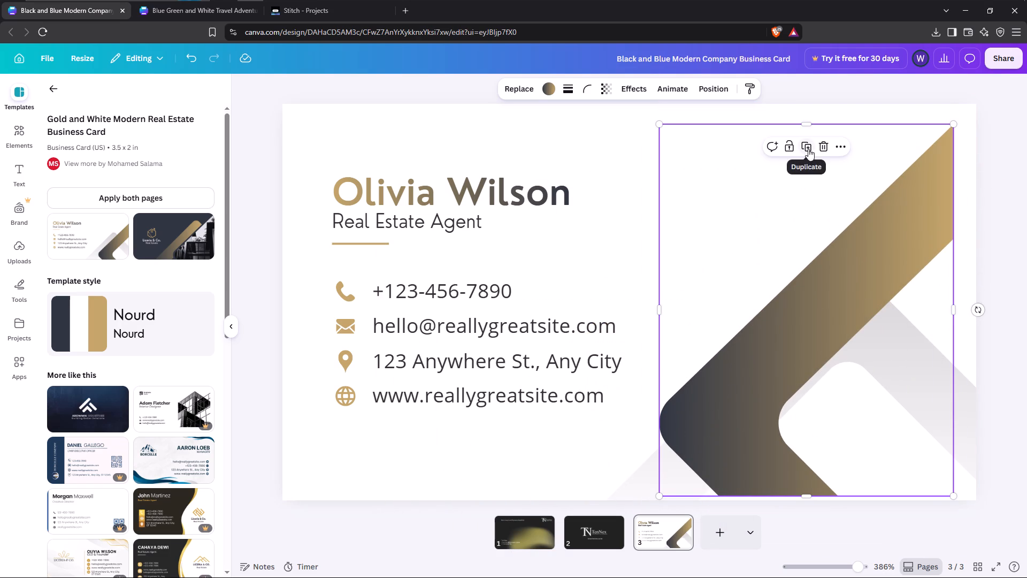
click(836, 145)
click(839, 171)
Paste the copied gold-and-navy diagonal shape onto page 2 and place it against the card's right edge, near the bottom.
click(576, 528)
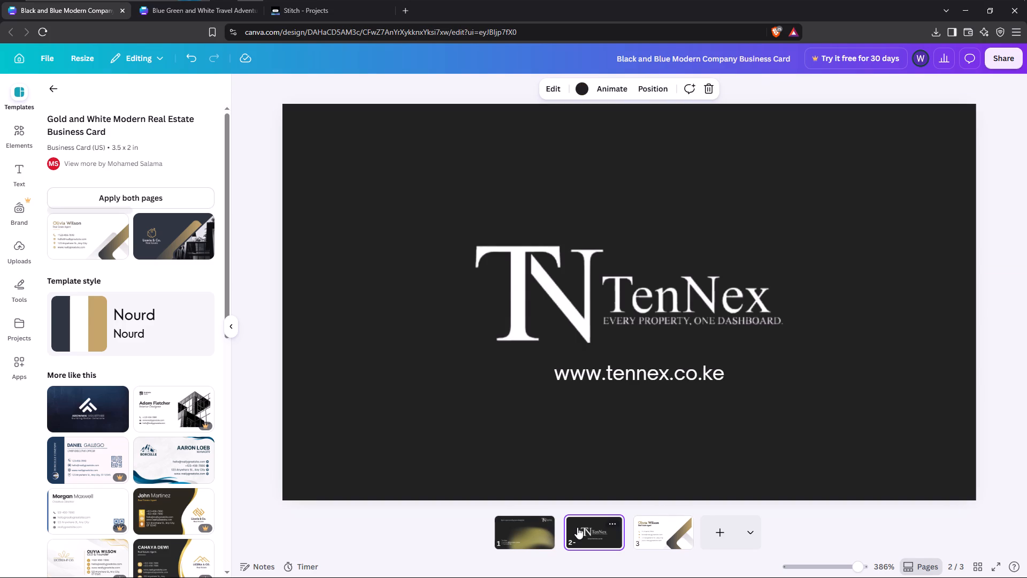
click(884, 203)
right_click(884, 203)
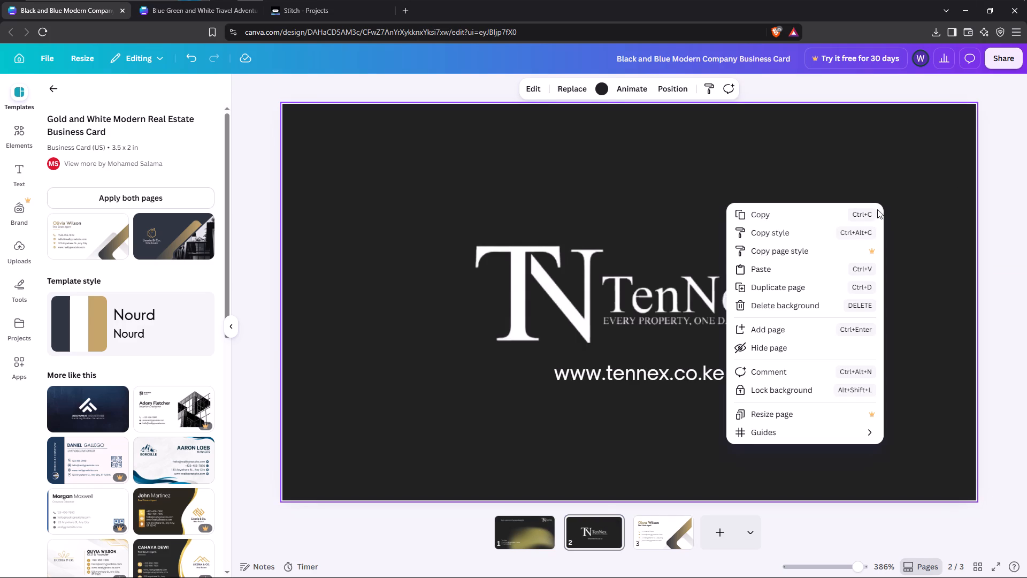
click(791, 262)
drag(825, 292, 869, 305)
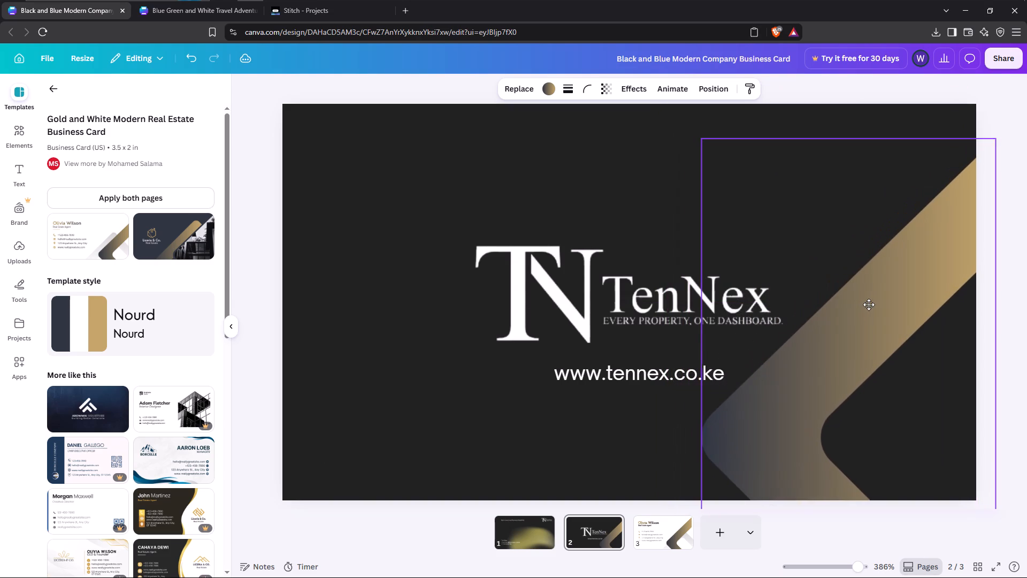
drag(869, 305, 864, 299)
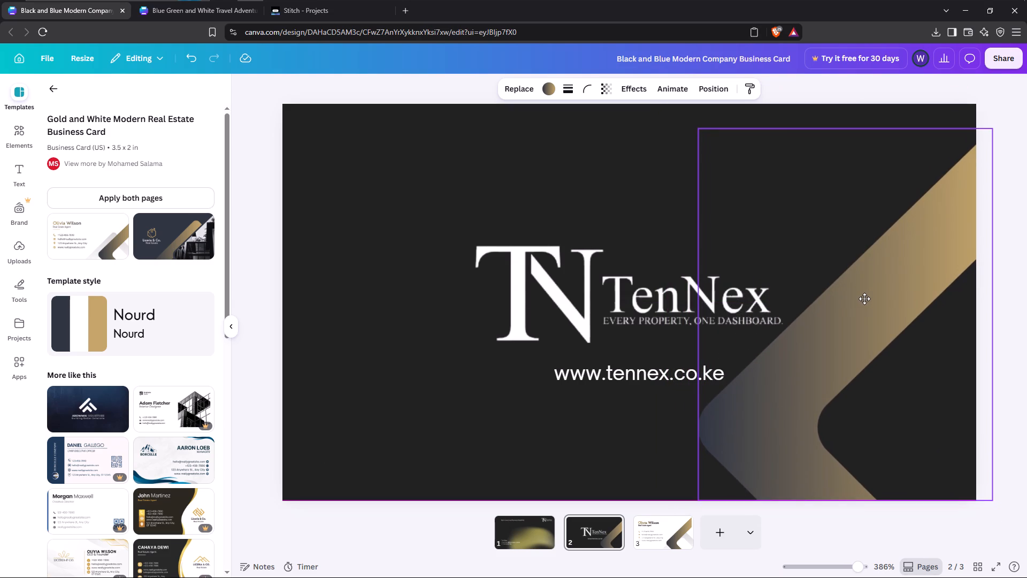
drag(864, 299, 859, 300)
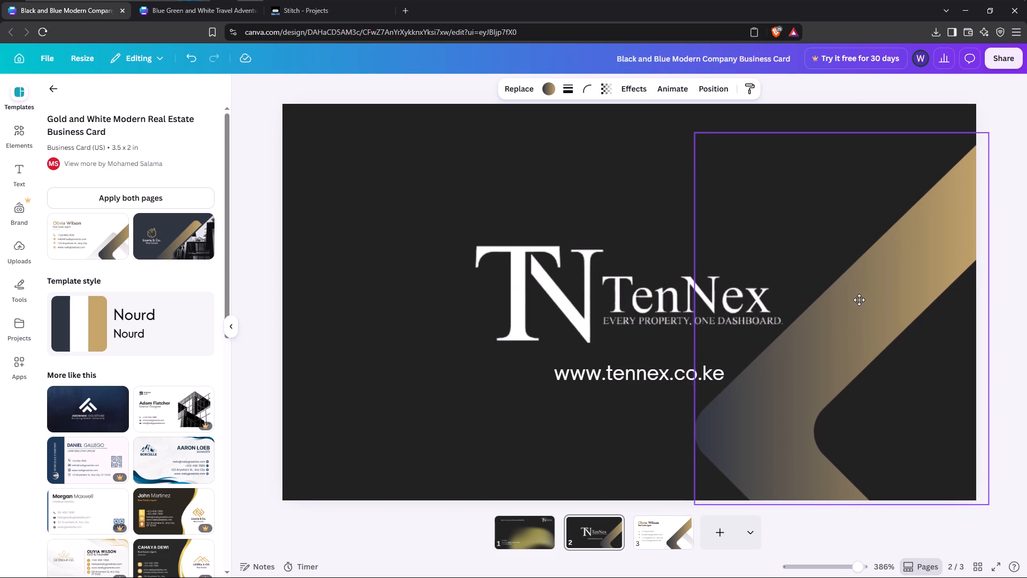
drag(859, 300, 849, 294)
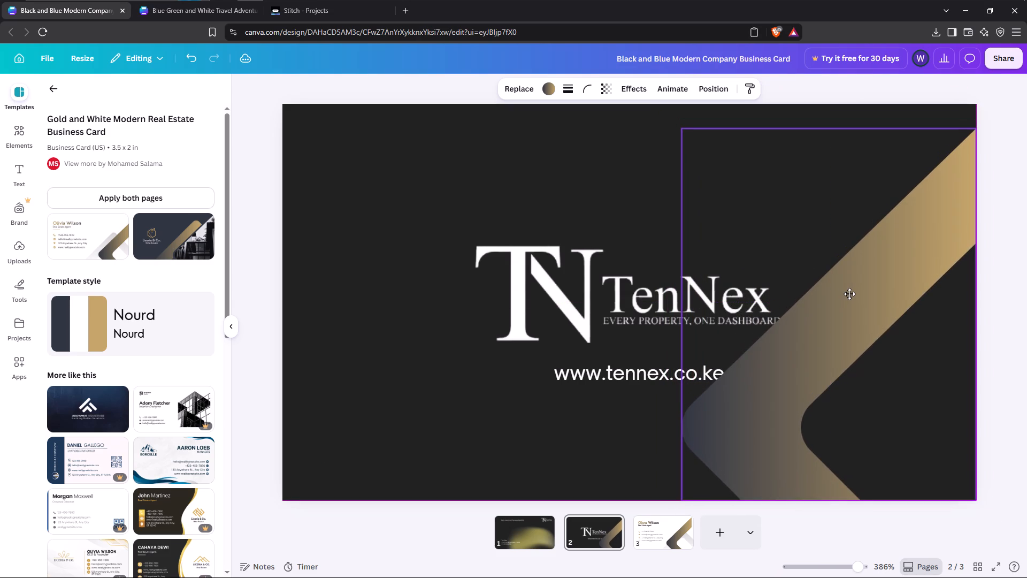
drag(849, 294, 846, 293)
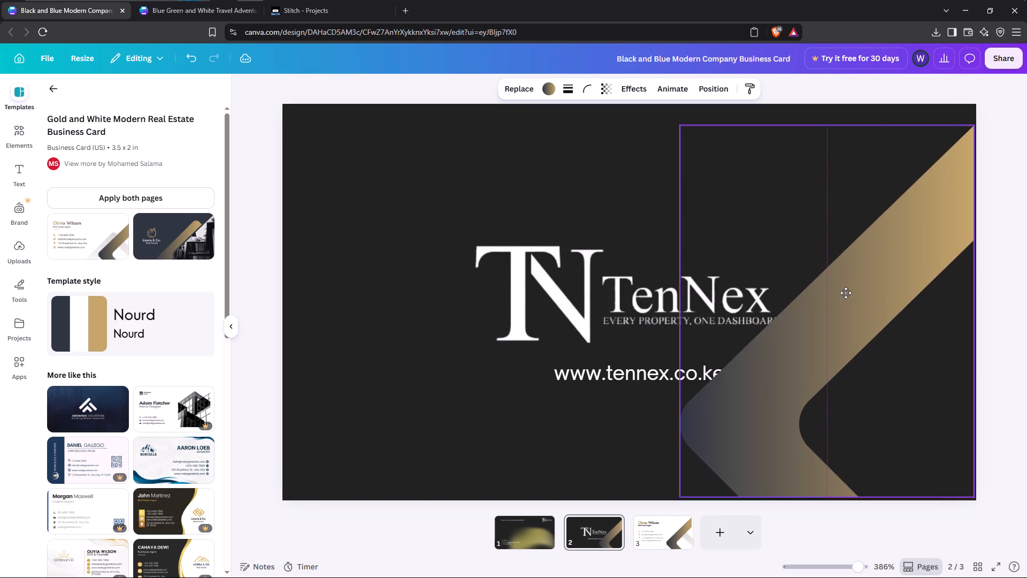
drag(846, 293, 850, 293)
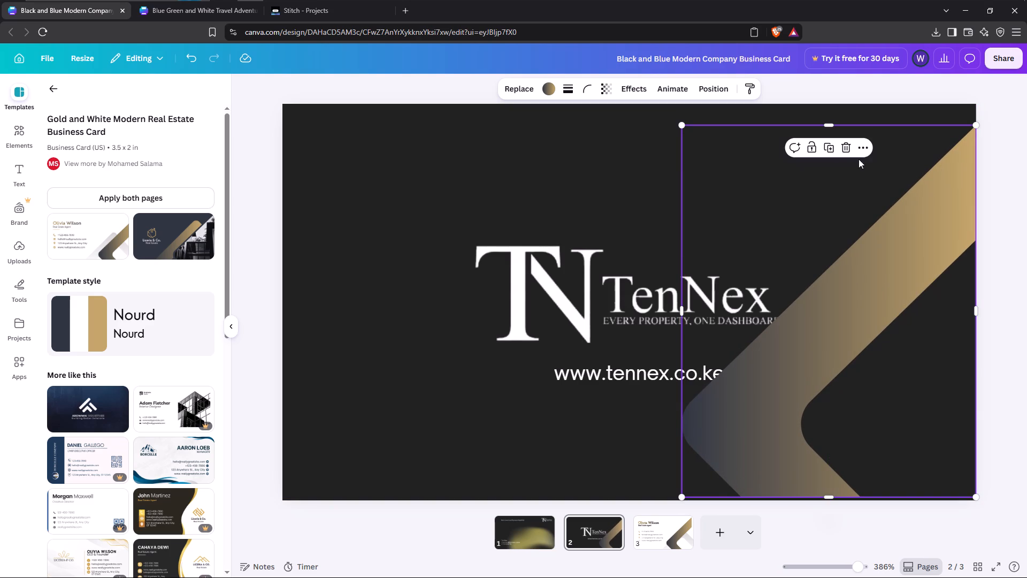
Send page 2's diagonal shape backward two levels so it sits behind the web address and the TenNex logo.
click(862, 152)
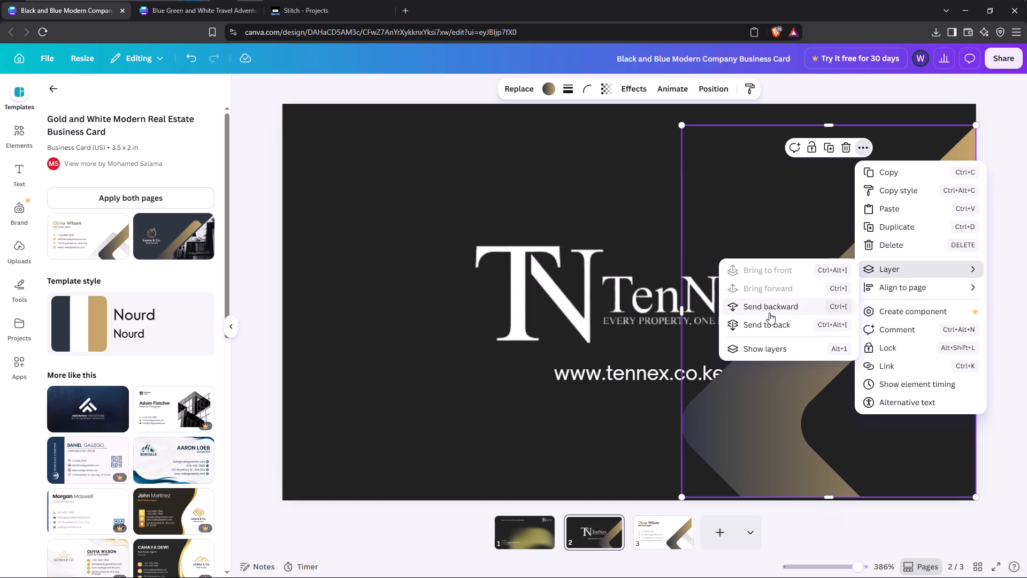
click(767, 308)
click(763, 229)
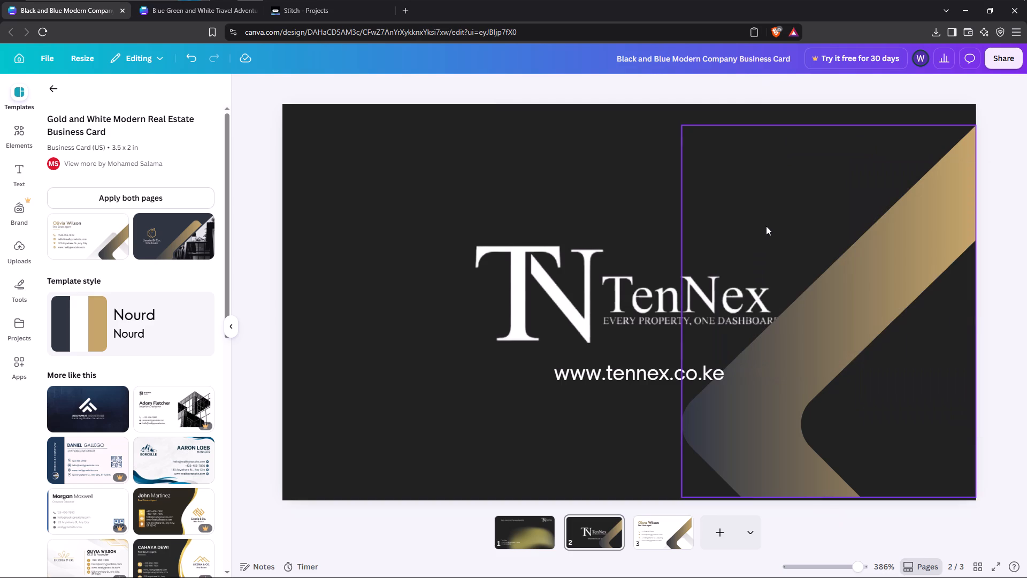
click(817, 288)
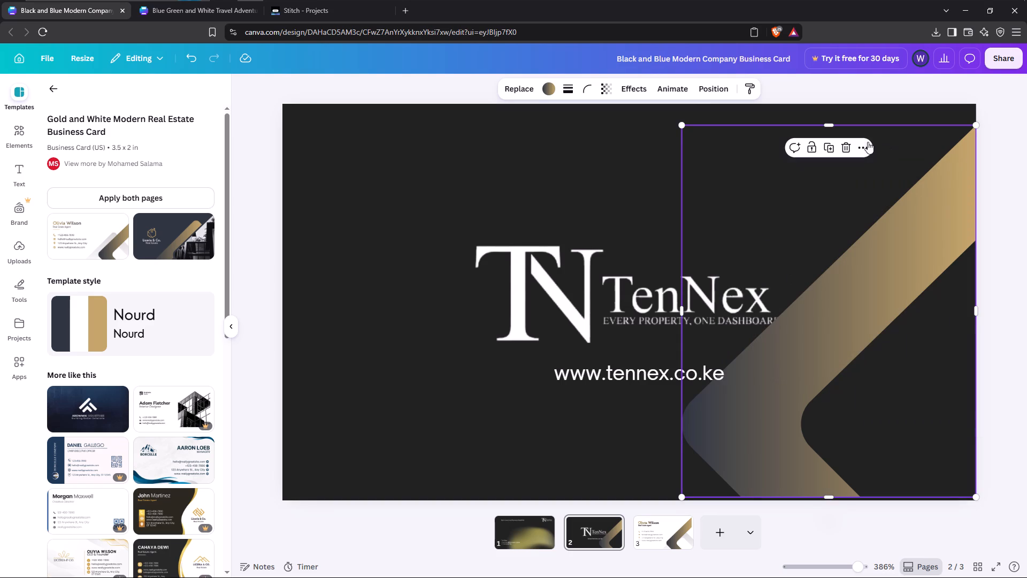
click(867, 143)
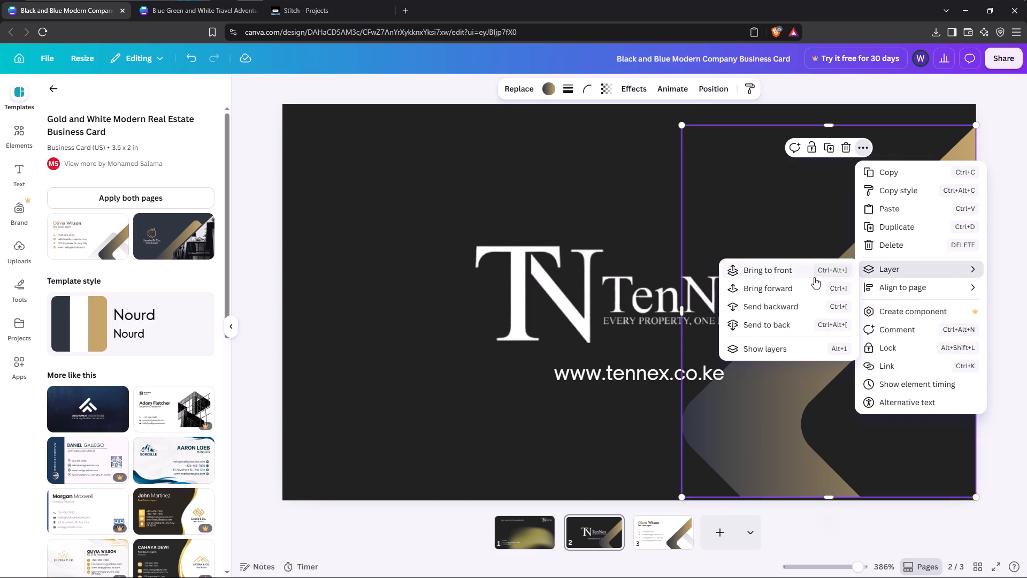
click(784, 309)
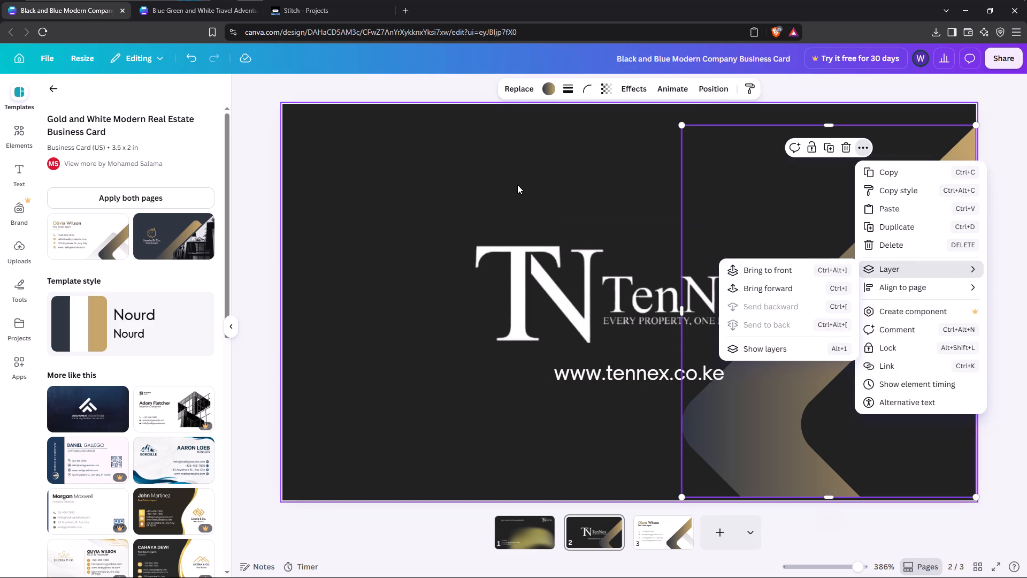
click(517, 185)
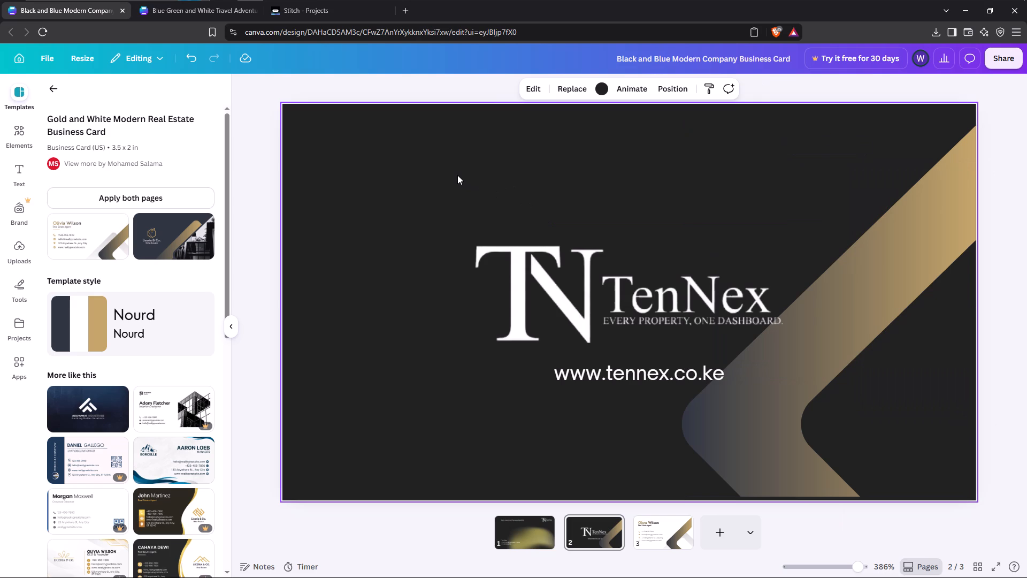
click(580, 330)
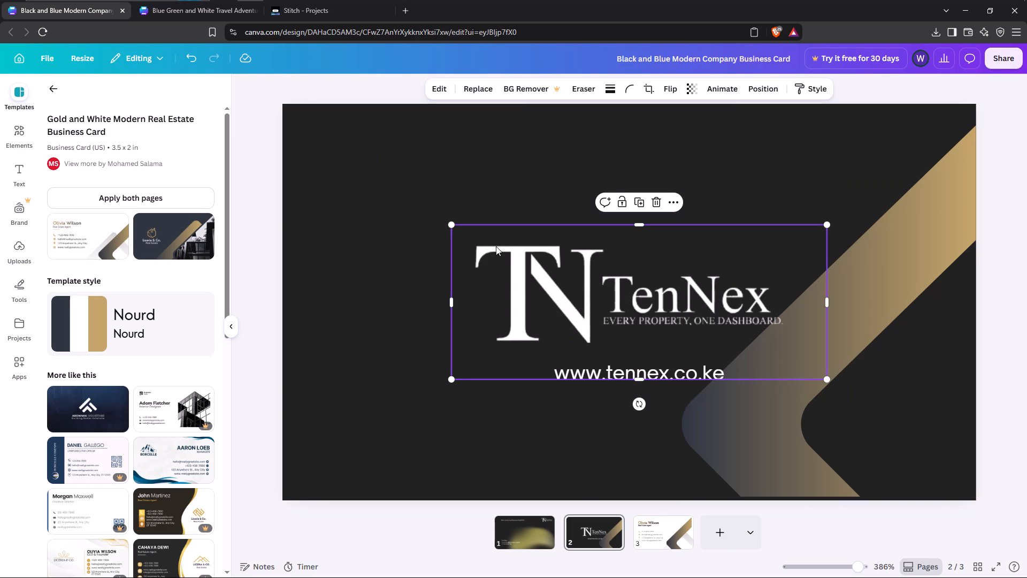
drag(448, 219, 456, 223)
click(495, 269)
drag(454, 225, 473, 241)
drag(627, 283, 601, 281)
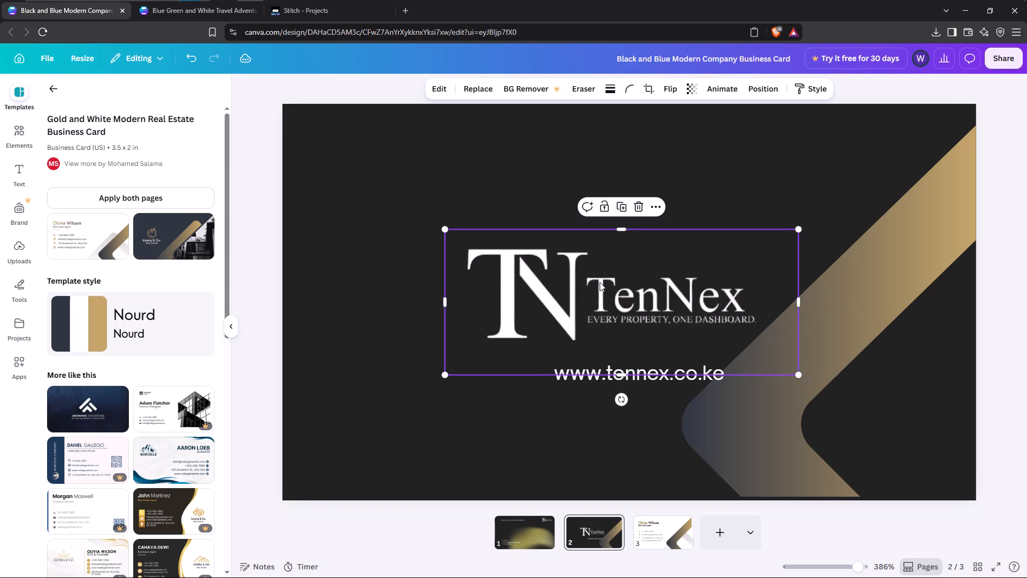
click(538, 417)
drag(609, 374, 591, 355)
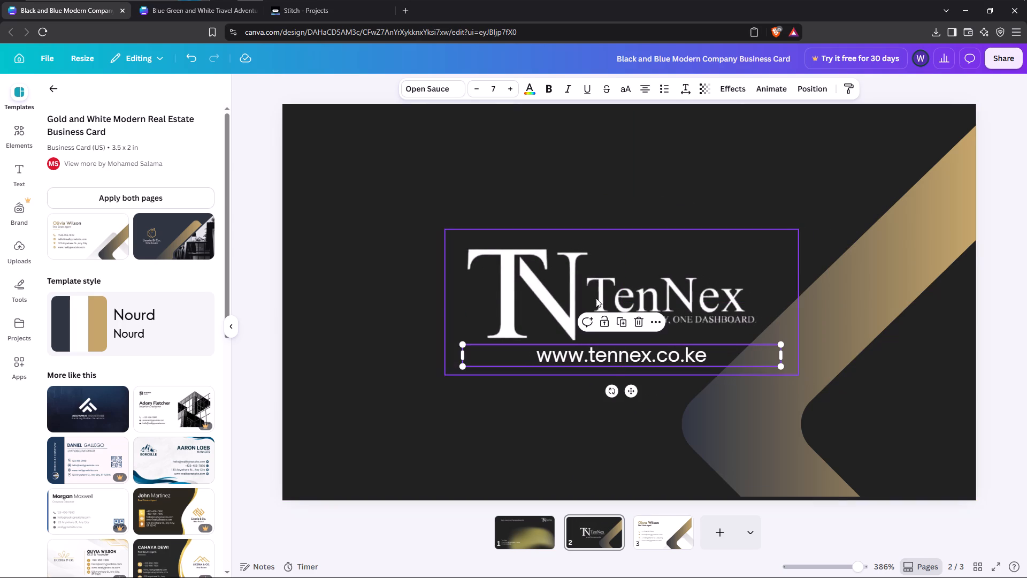
Align the TenNex logo and the web address each to the horizontal centre of page 2.
click(589, 298)
click(656, 204)
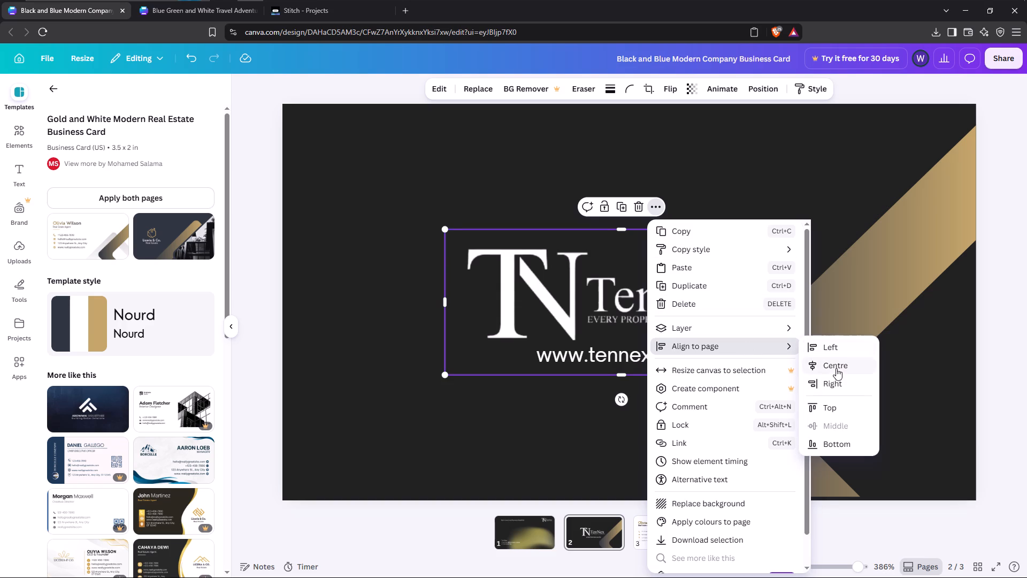
click(836, 367)
click(631, 364)
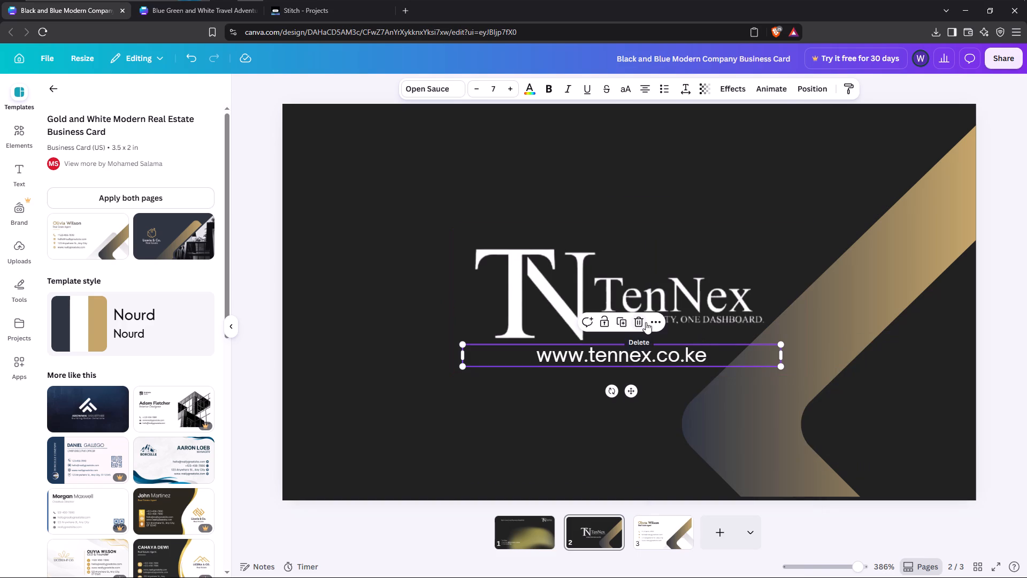
click(648, 321)
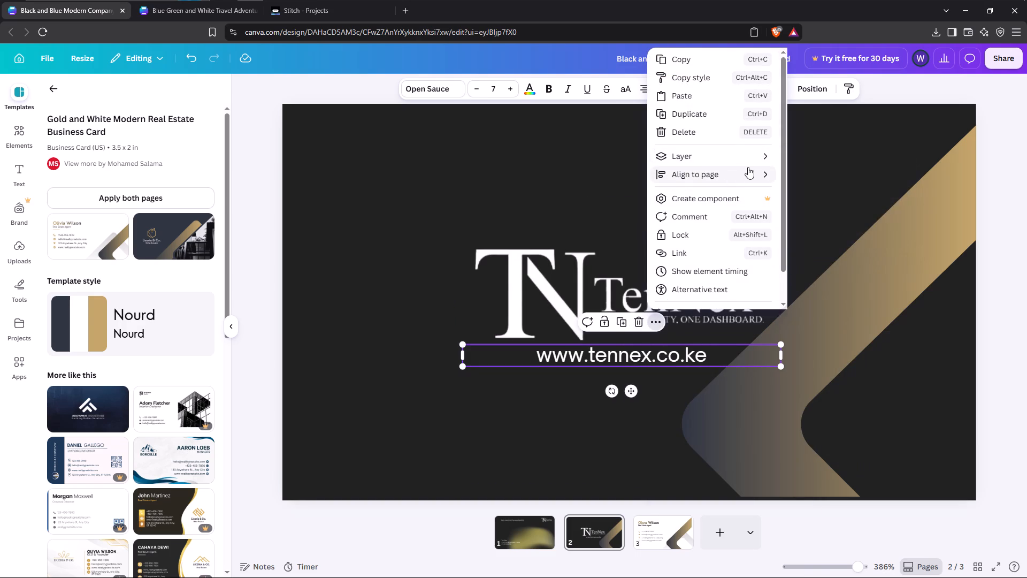
click(819, 190)
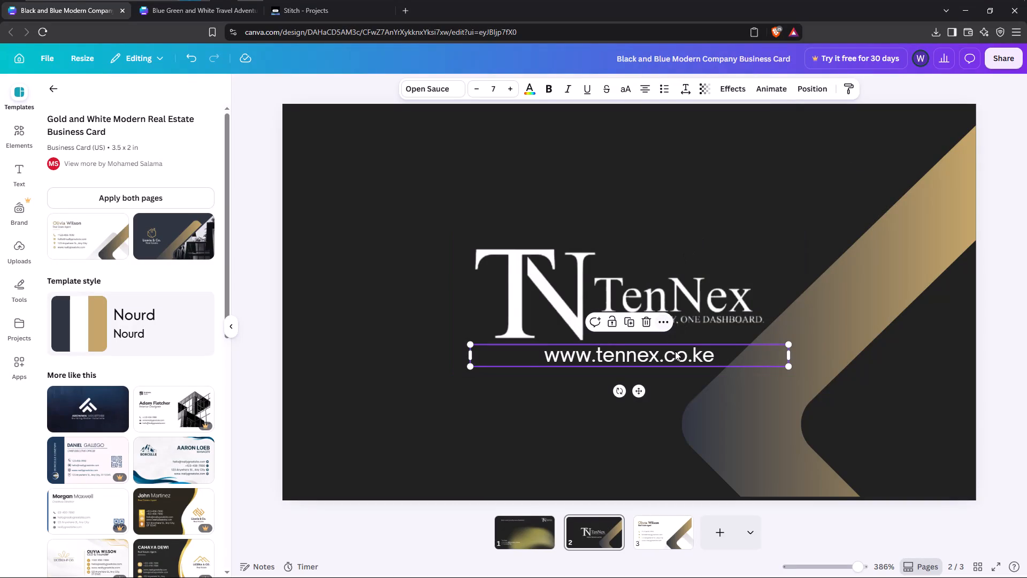
click(561, 462)
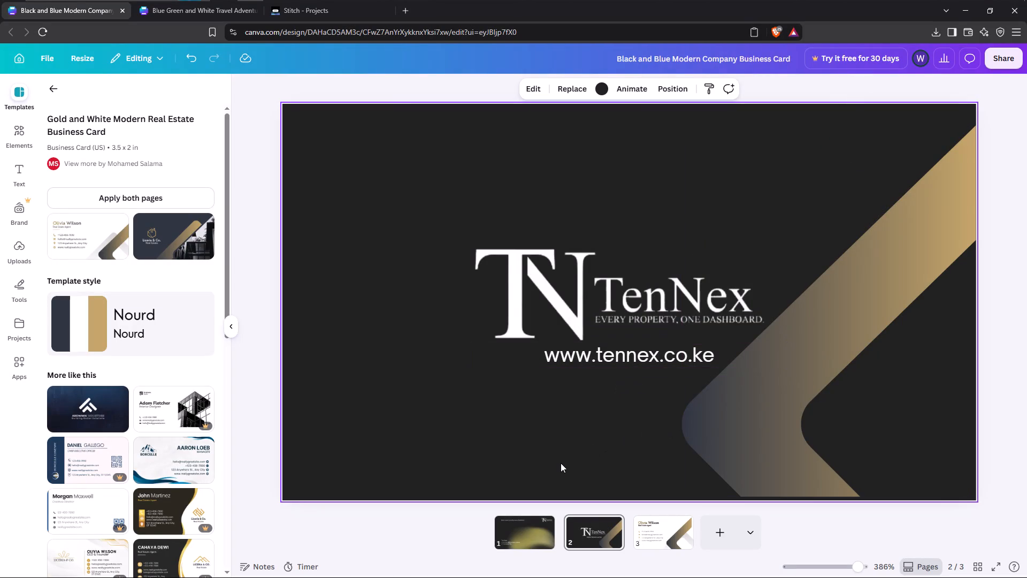
On page 3, move the gold-and-navy shape over the contact details to clear the grey chevron, and copy the chevron.
click(673, 539)
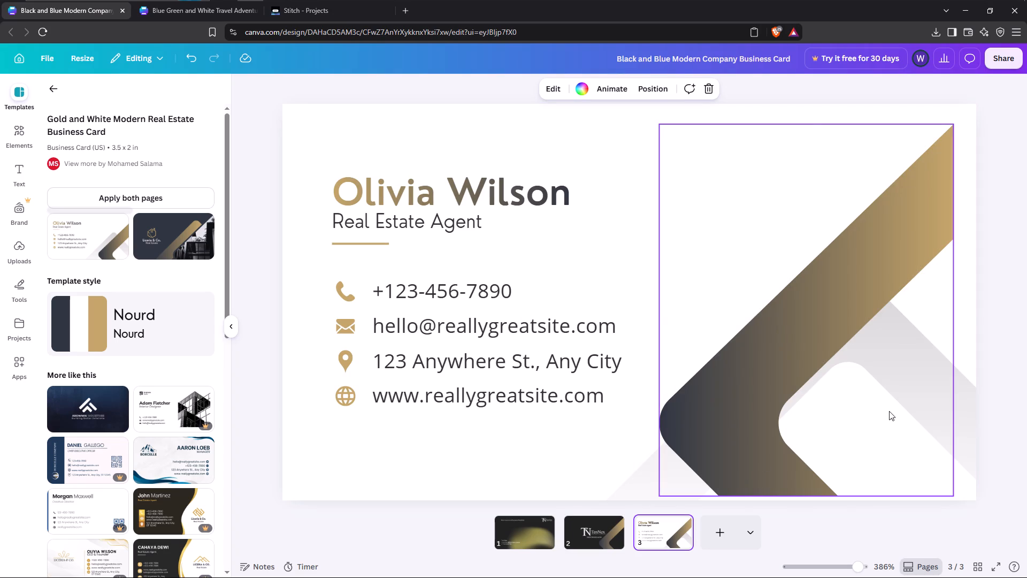
click(904, 386)
drag(813, 328, 743, 255)
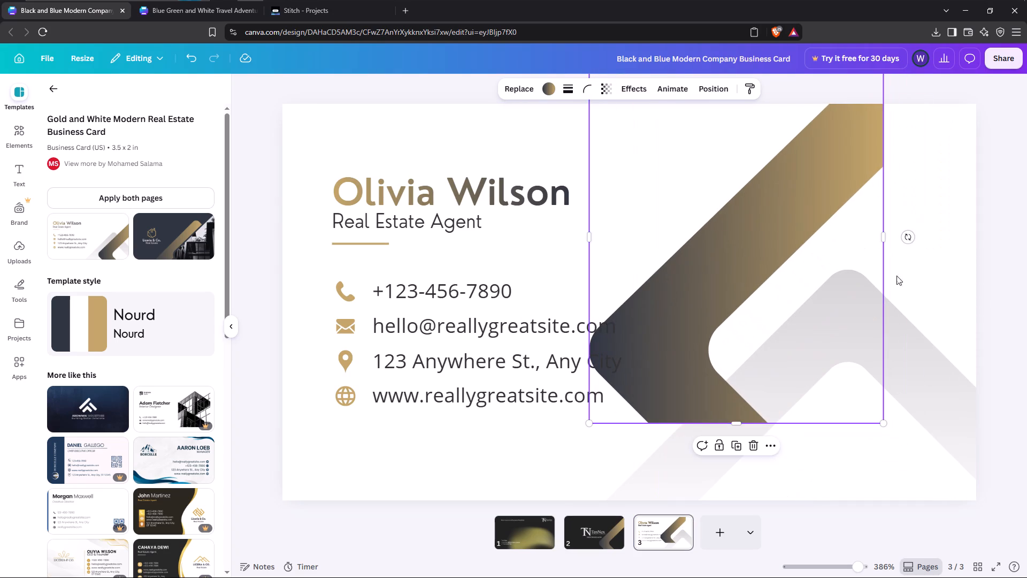
click(837, 360)
click(861, 334)
drag(708, 320, 552, 298)
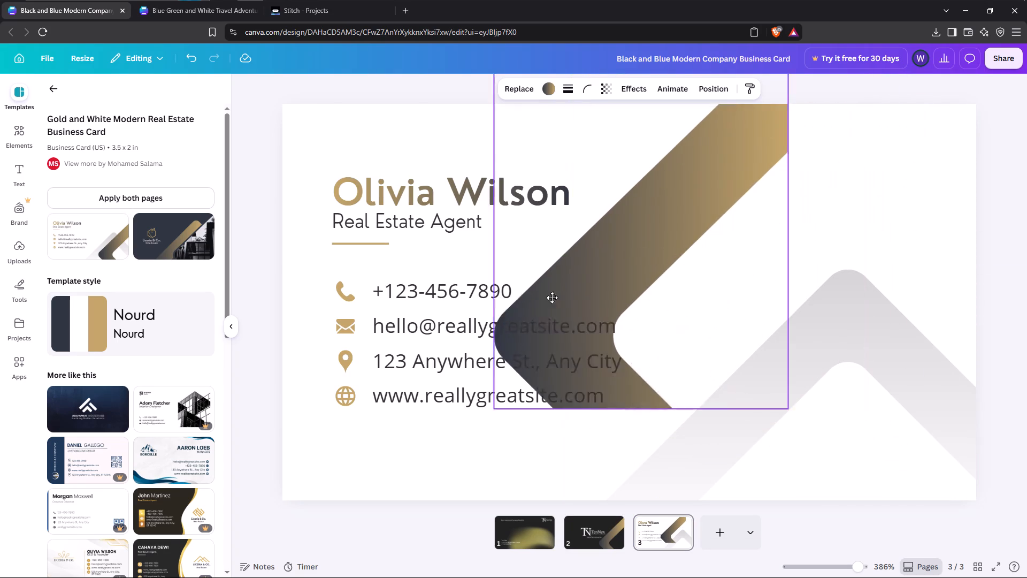
drag(552, 298, 442, 279)
click(884, 340)
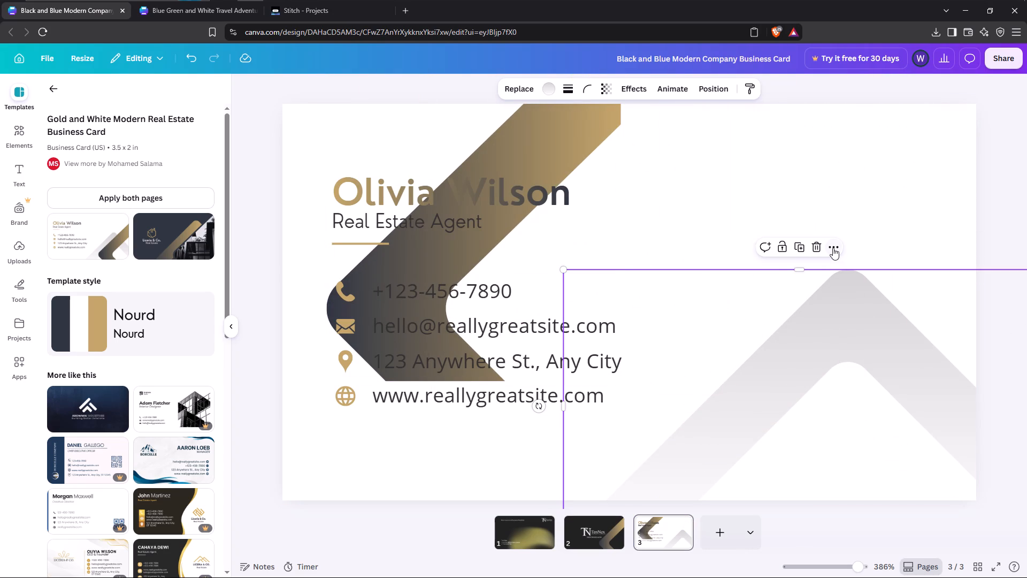
click(833, 248)
click(858, 272)
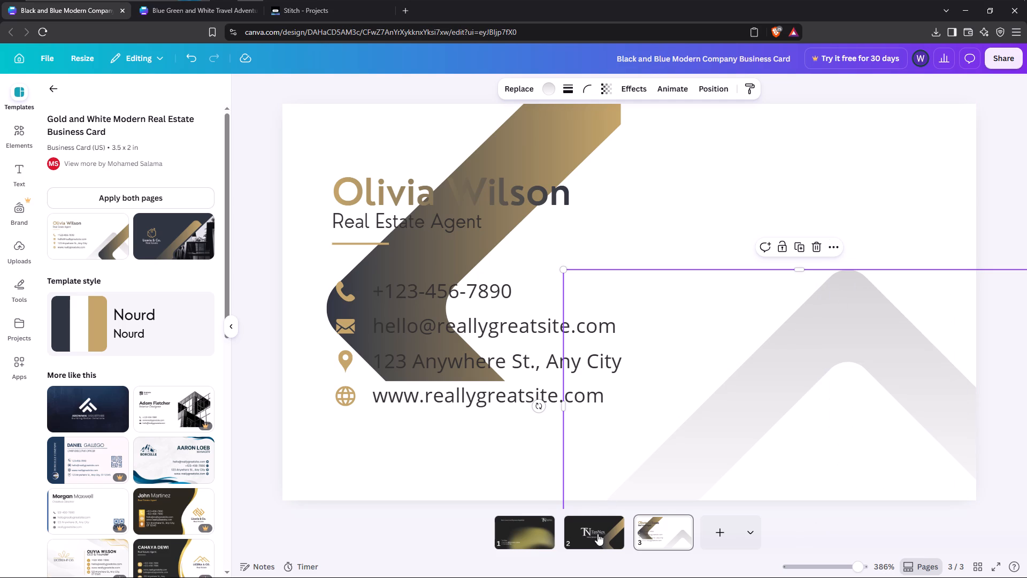
Paste the grey chevron onto page 2 and move it off the gold diagonal shape, over the TenNex logo.
click(596, 536)
click(906, 376)
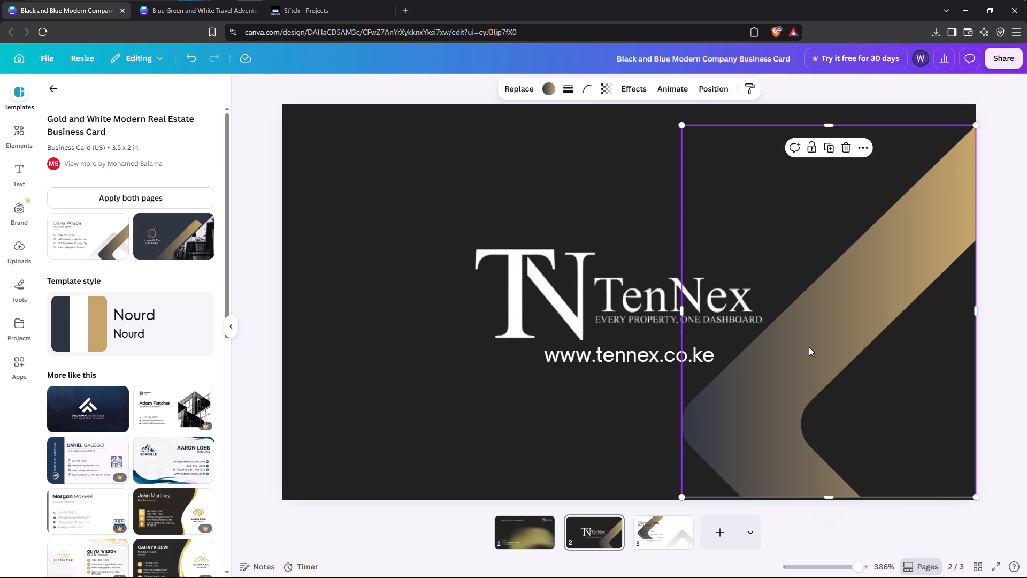
click(294, 384)
right_click(317, 385)
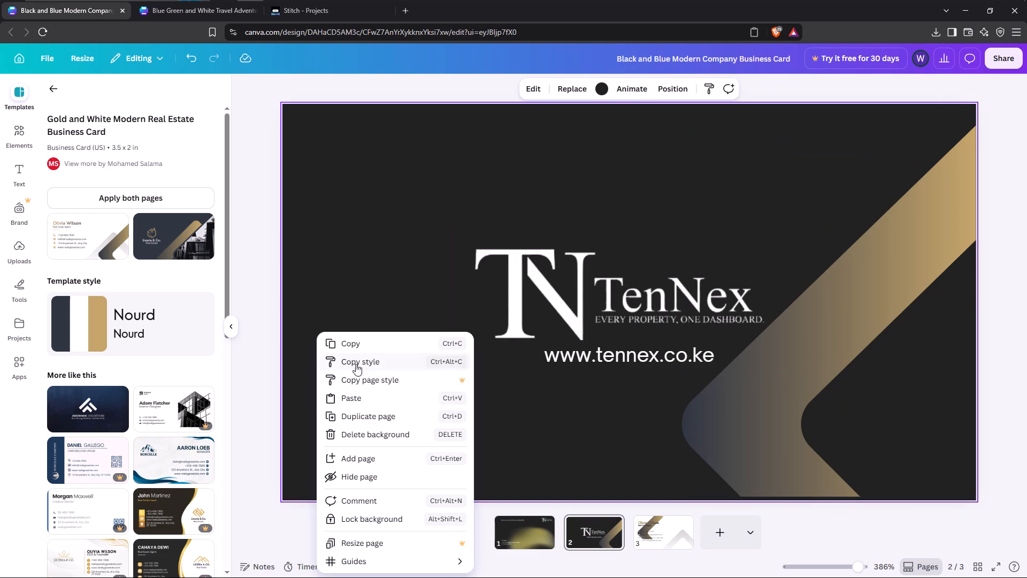
click(348, 397)
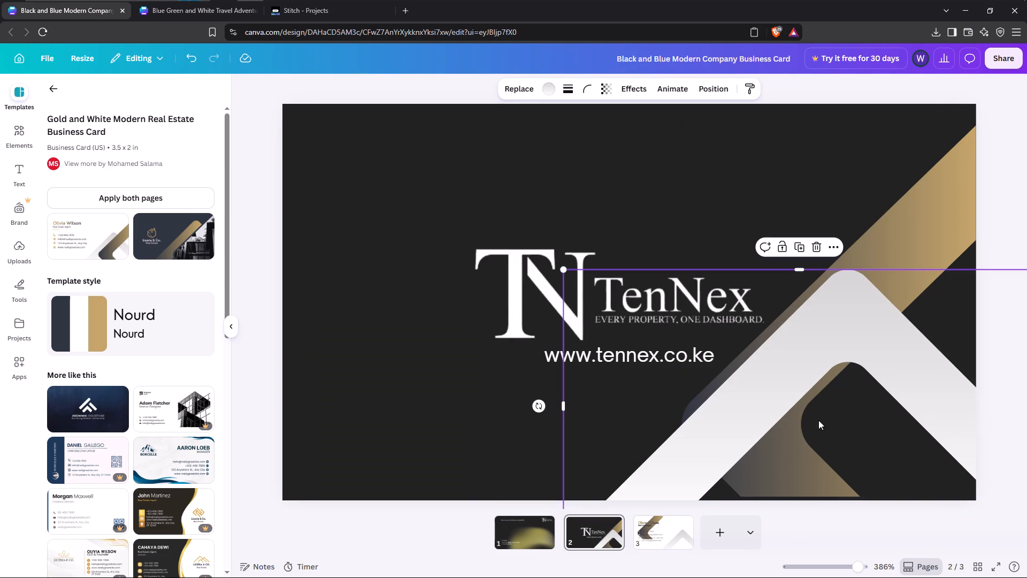
drag(756, 390, 797, 393)
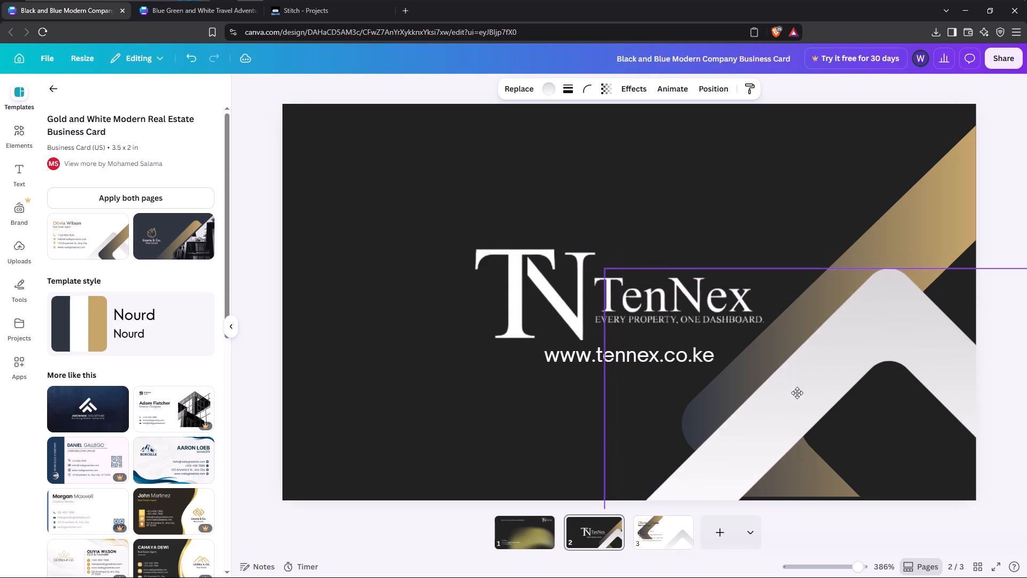
drag(797, 393, 392, 288)
Shift page 2's gold diagonal shape slightly down so it meets the card's bottom edge.
click(861, 333)
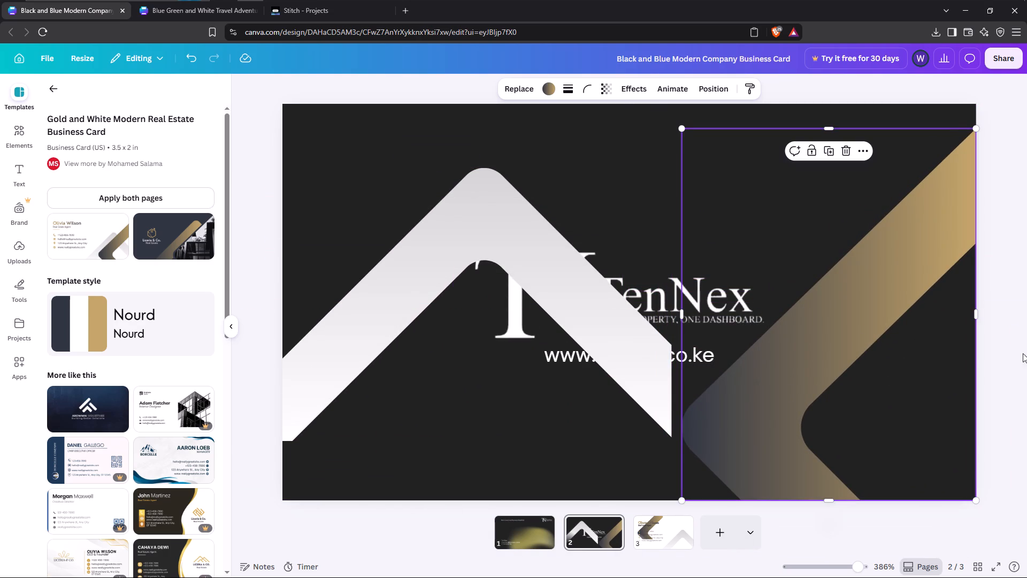
click(1003, 351)
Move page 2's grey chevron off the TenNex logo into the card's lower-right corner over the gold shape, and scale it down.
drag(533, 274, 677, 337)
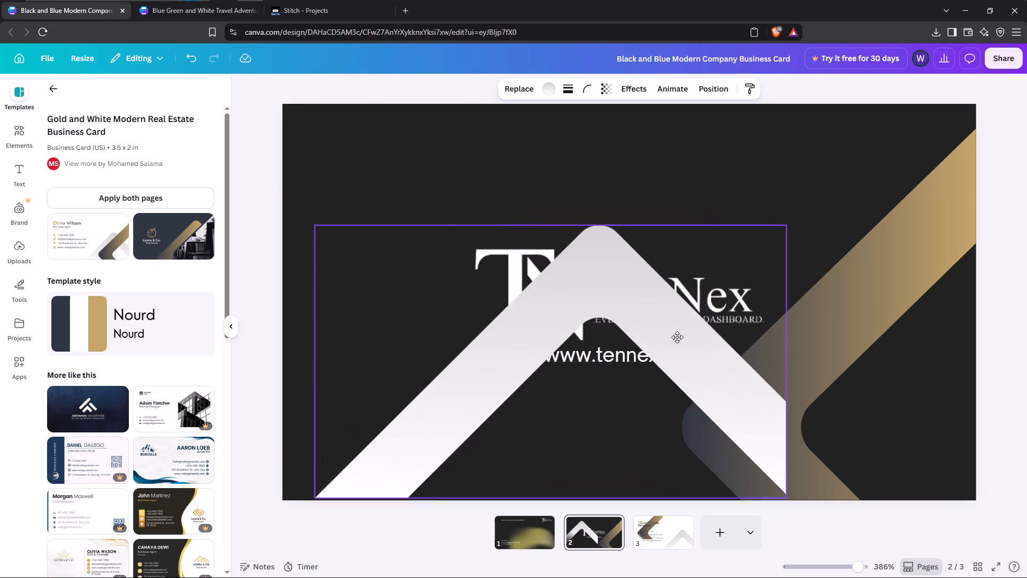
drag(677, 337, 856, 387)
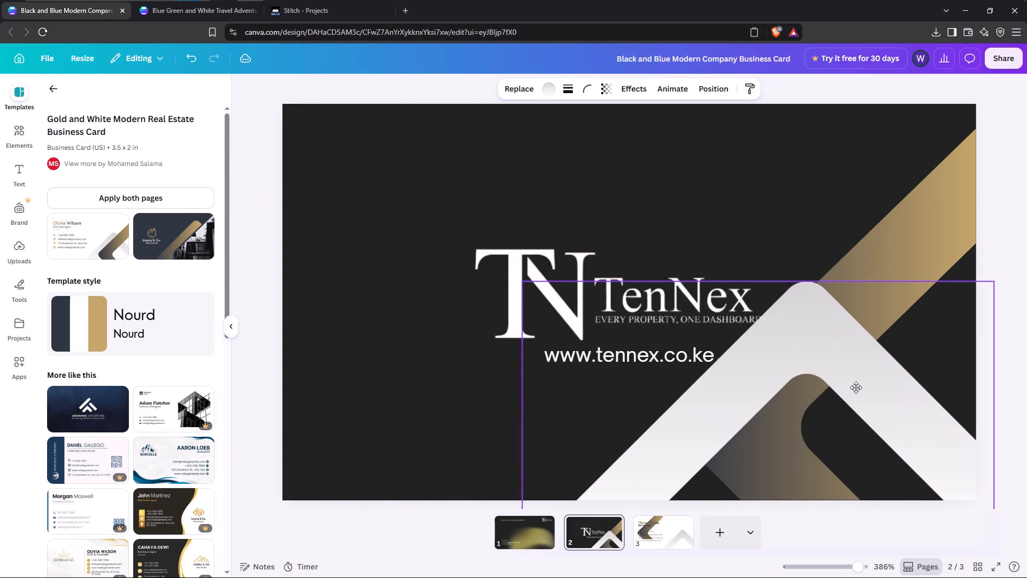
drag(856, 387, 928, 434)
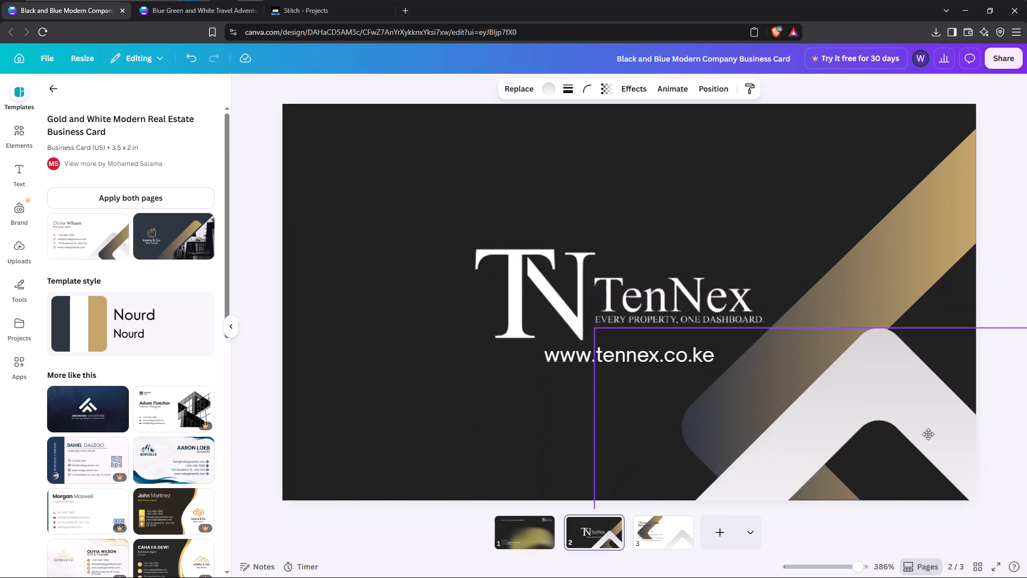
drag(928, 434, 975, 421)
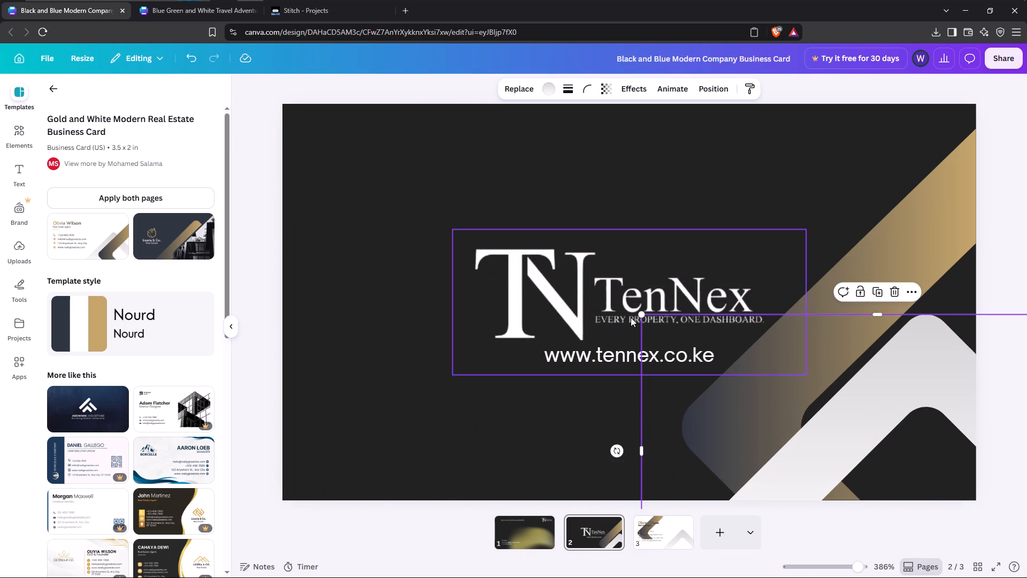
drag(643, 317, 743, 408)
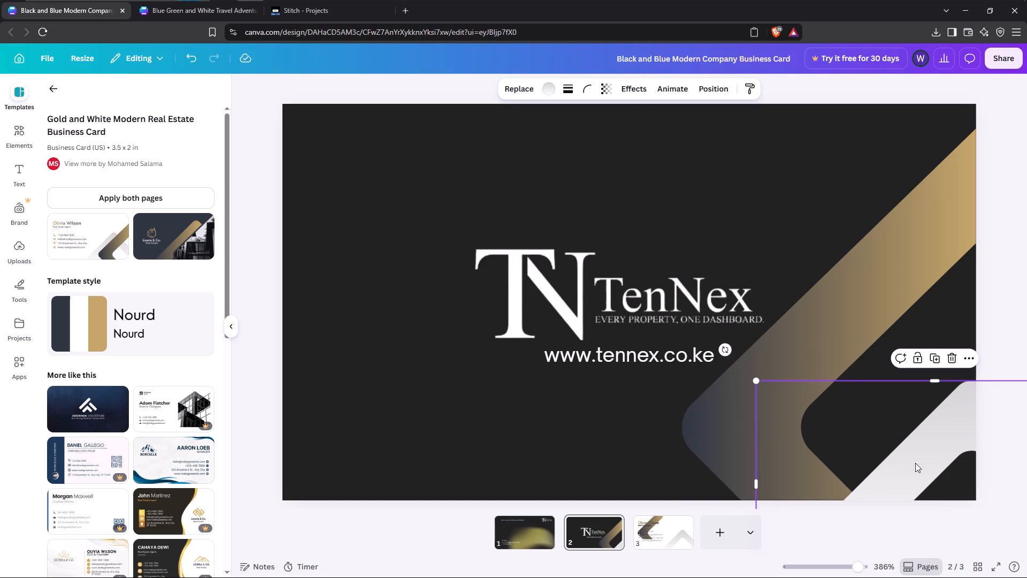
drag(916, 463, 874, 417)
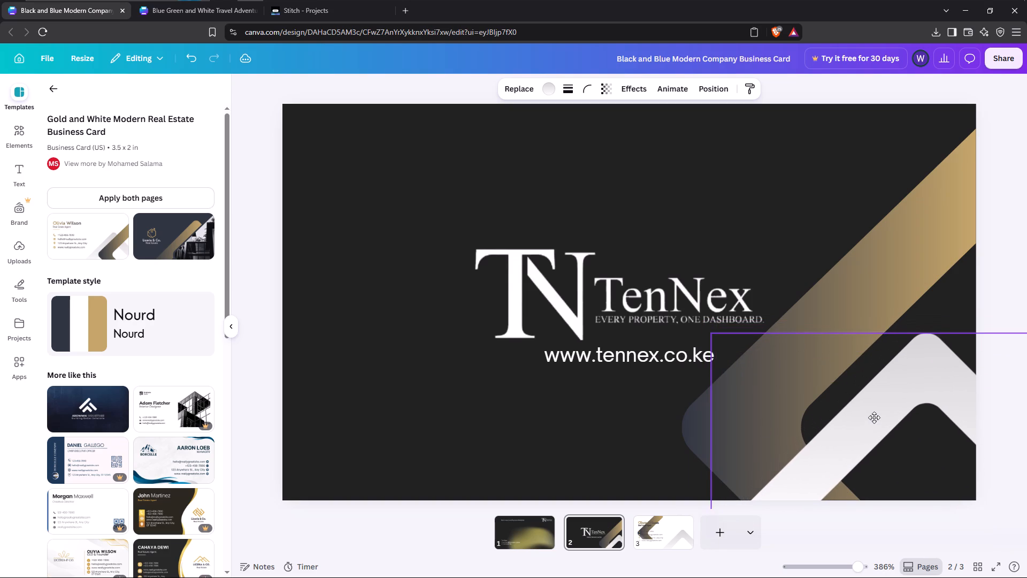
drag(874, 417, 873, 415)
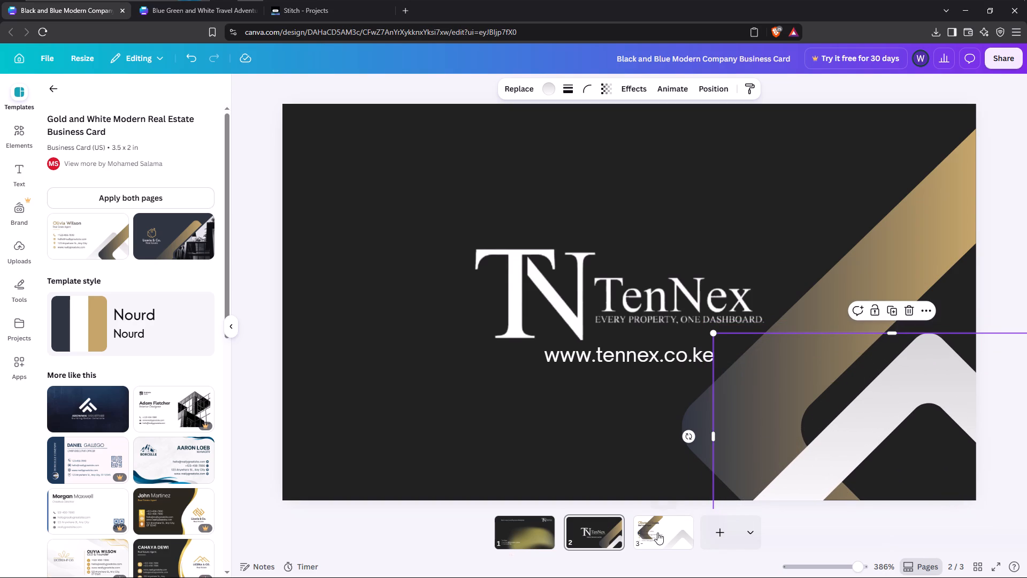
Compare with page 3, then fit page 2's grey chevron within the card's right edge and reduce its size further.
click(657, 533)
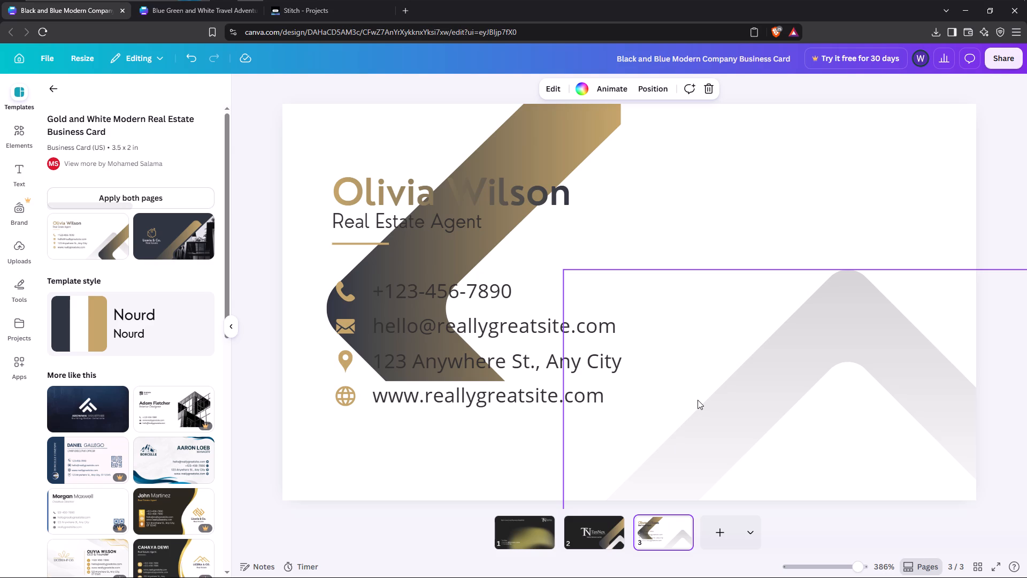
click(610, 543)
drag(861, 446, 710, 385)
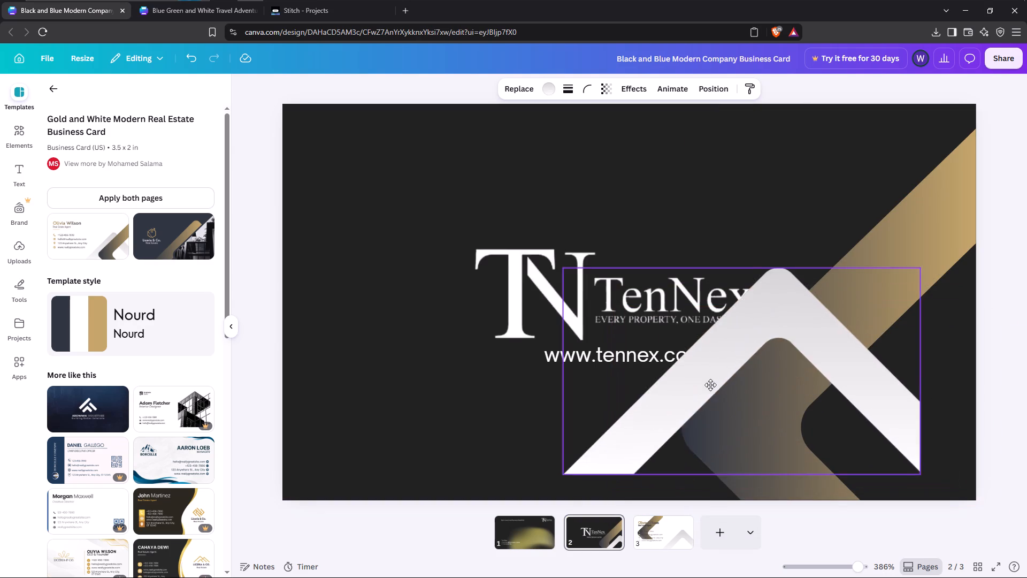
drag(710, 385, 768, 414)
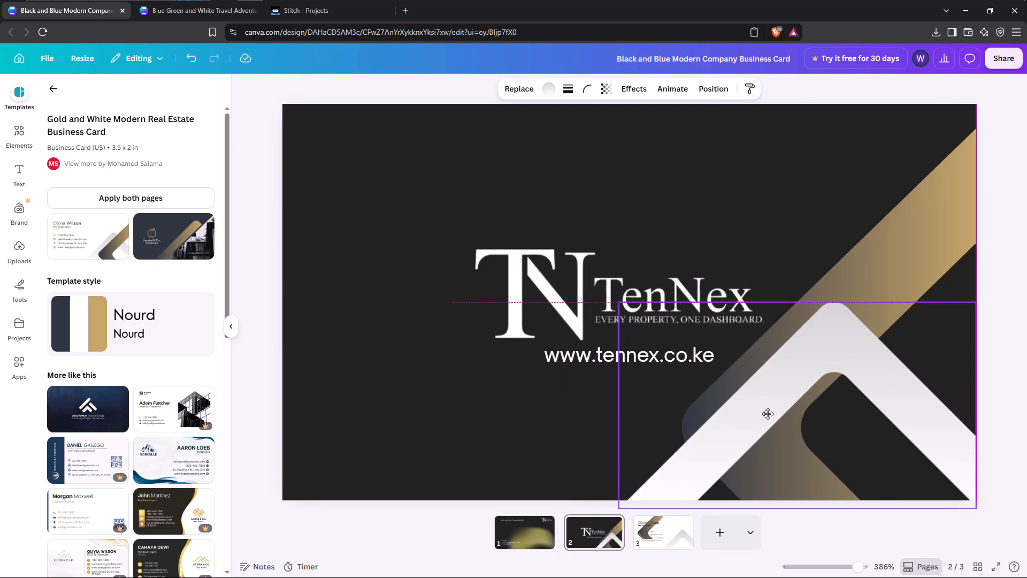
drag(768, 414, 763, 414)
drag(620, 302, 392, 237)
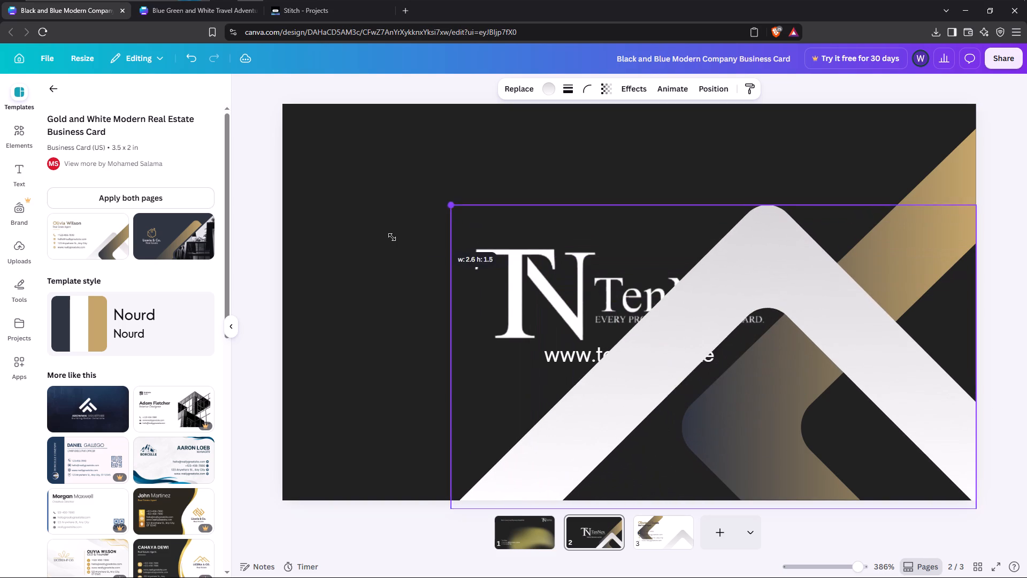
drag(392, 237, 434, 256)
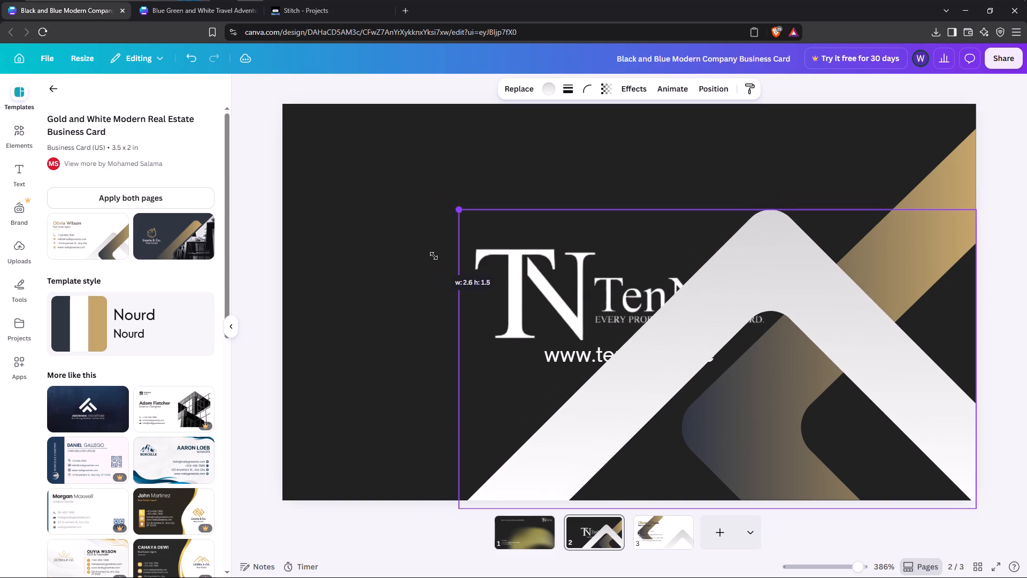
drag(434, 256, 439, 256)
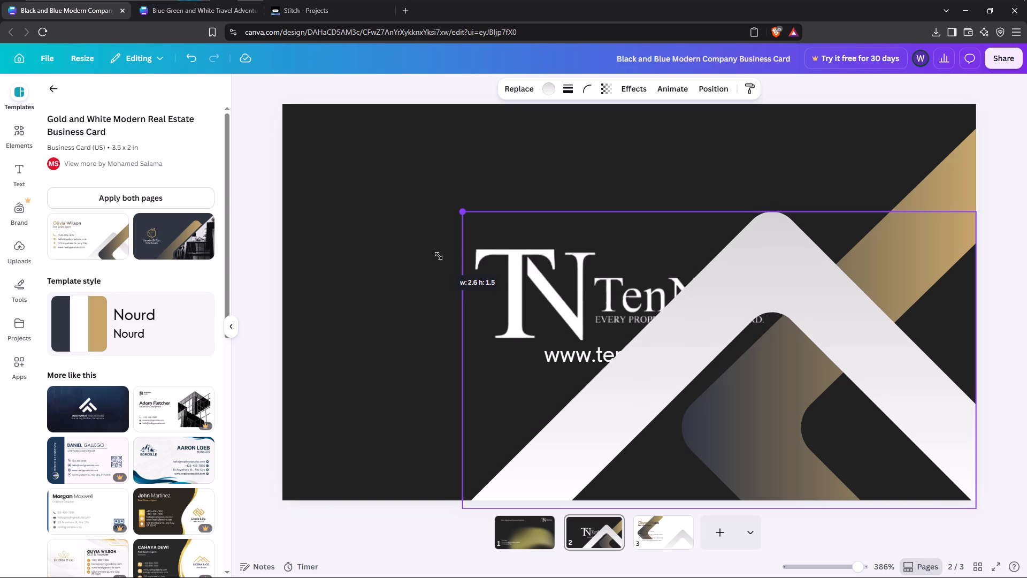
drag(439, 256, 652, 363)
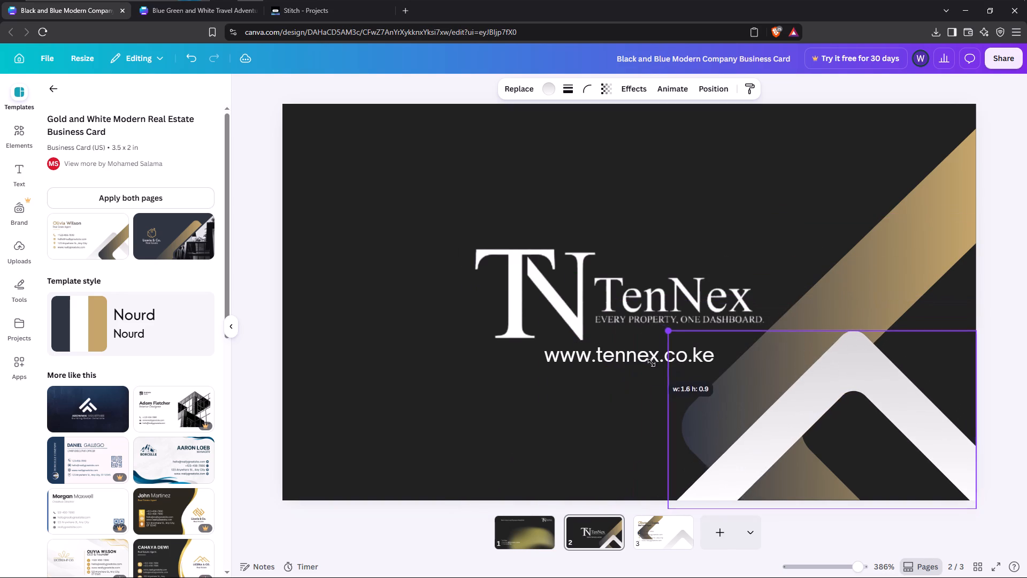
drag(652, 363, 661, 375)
Shift page 2's gold diagonal shape partly past the card's right edge, keeping its base near the bottom edge.
click(934, 260)
drag(926, 257, 929, 260)
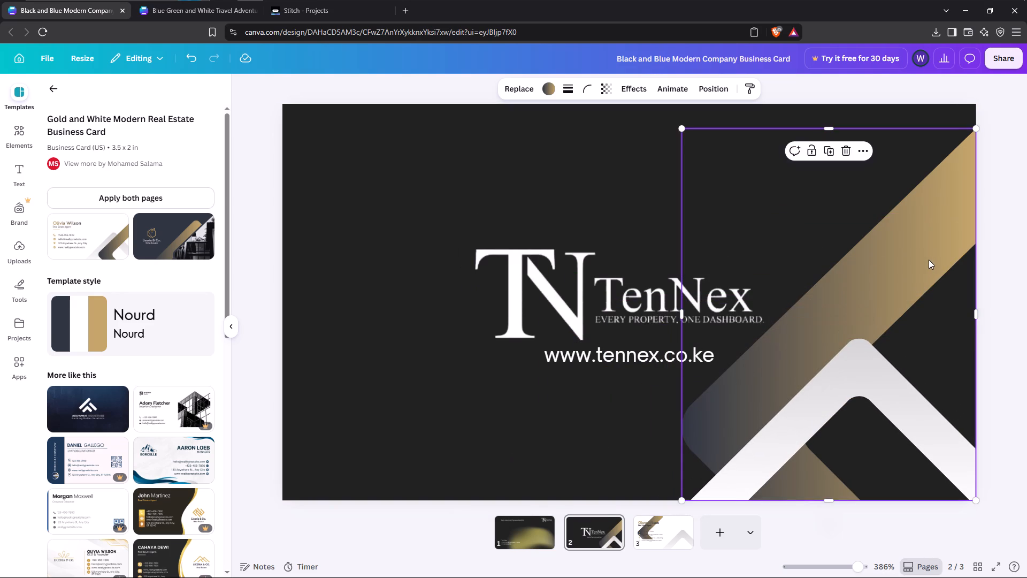
drag(929, 260, 984, 262)
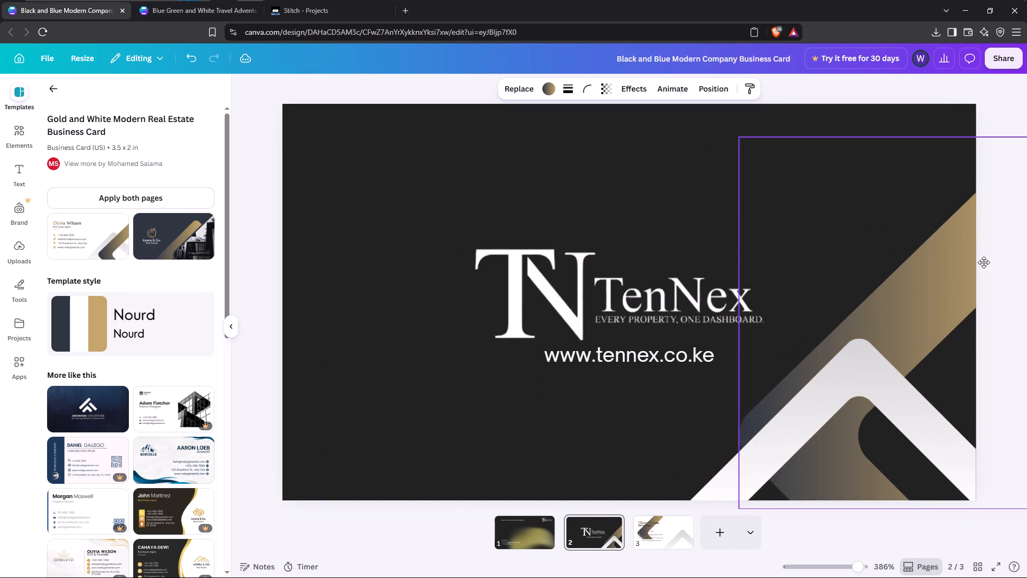
drag(984, 262, 982, 261)
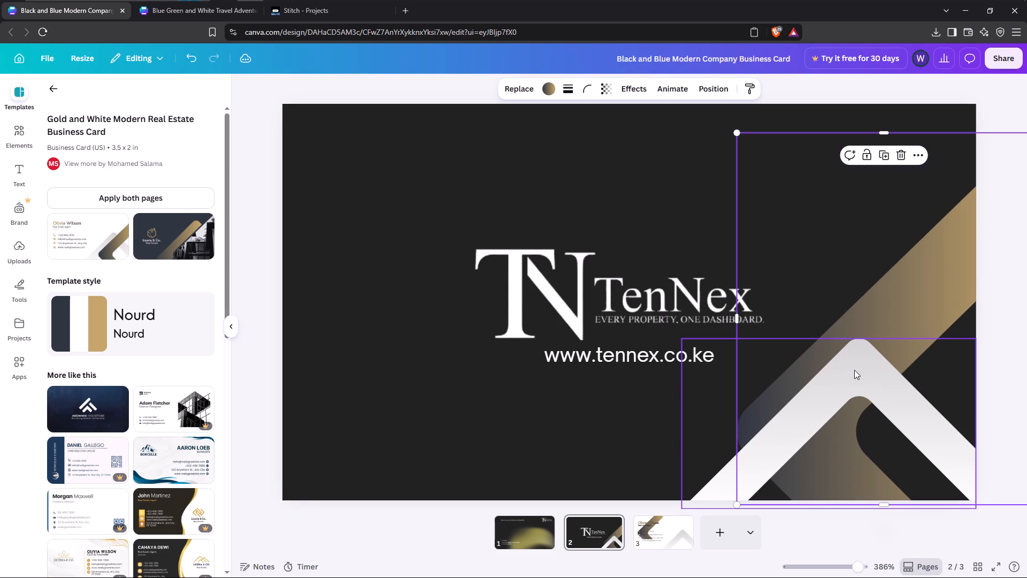
drag(853, 378, 843, 374)
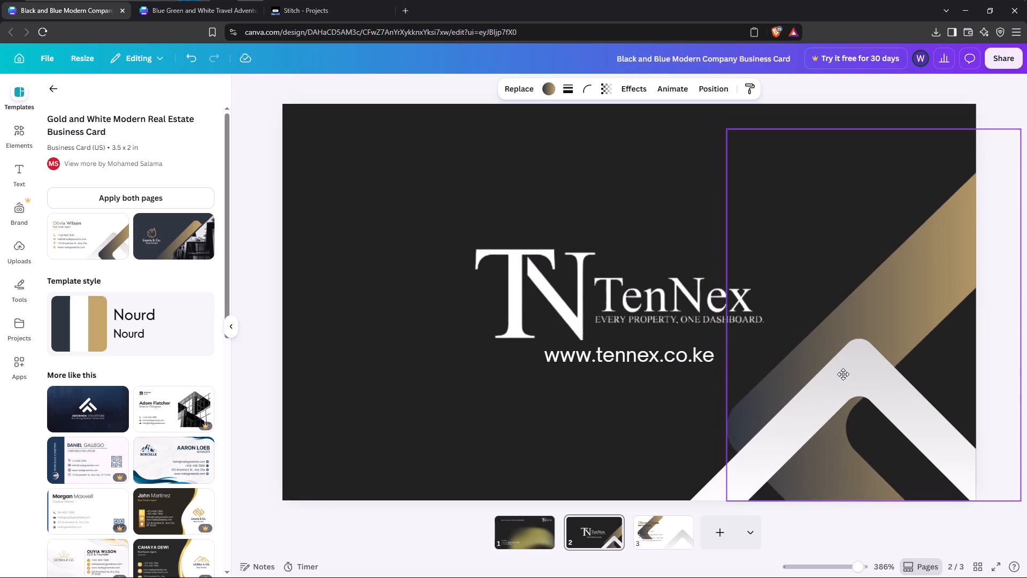
drag(843, 374, 845, 376)
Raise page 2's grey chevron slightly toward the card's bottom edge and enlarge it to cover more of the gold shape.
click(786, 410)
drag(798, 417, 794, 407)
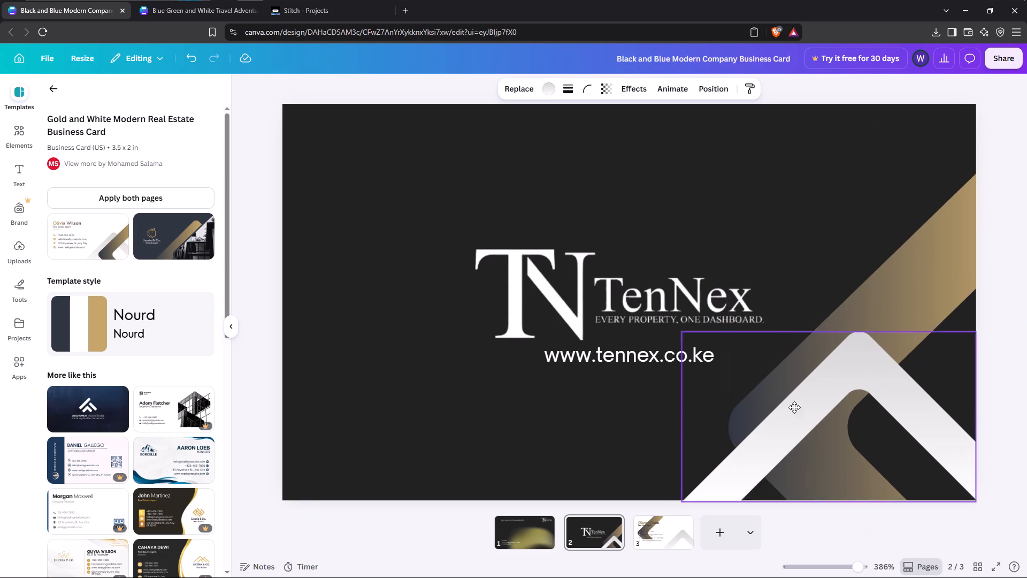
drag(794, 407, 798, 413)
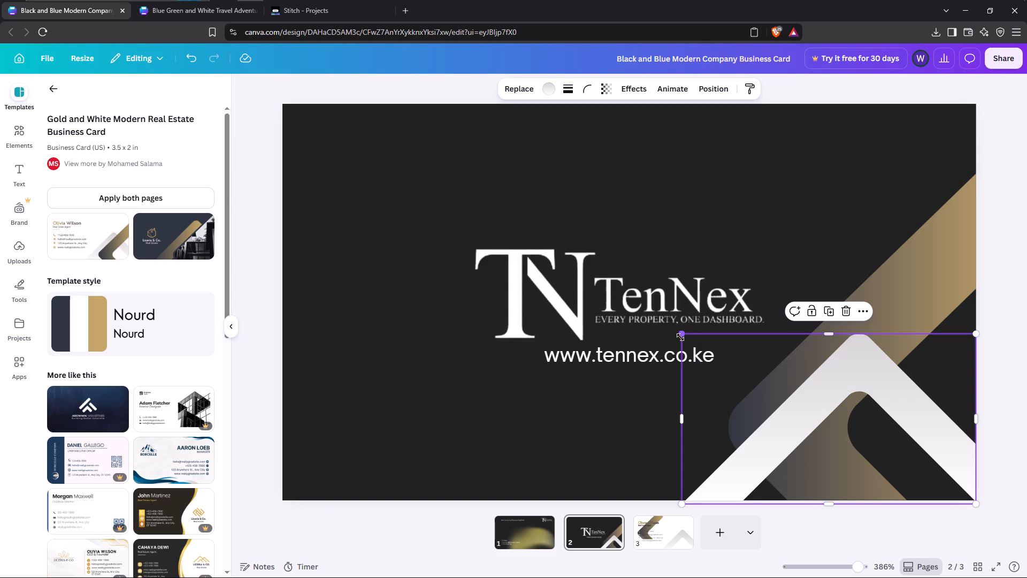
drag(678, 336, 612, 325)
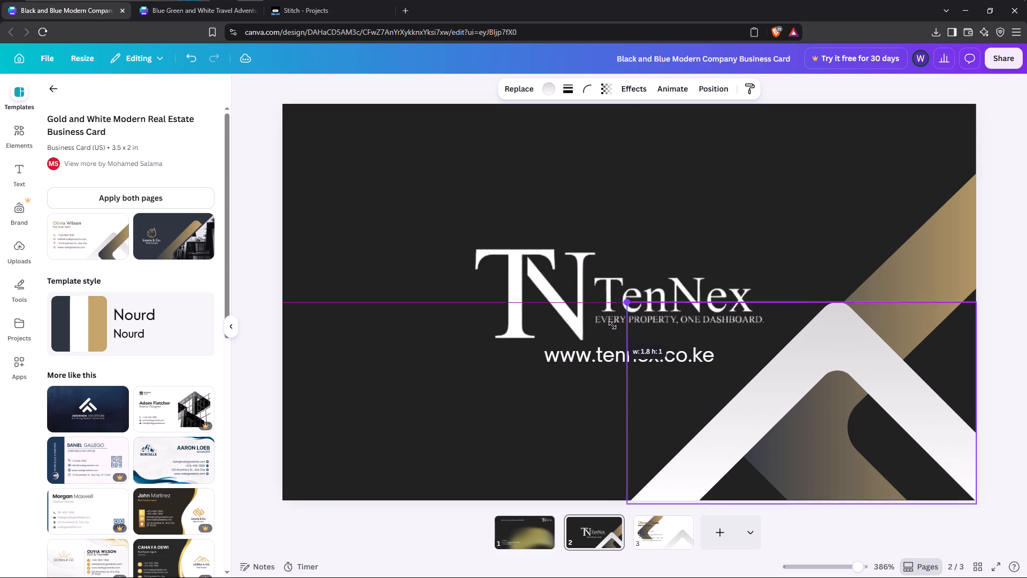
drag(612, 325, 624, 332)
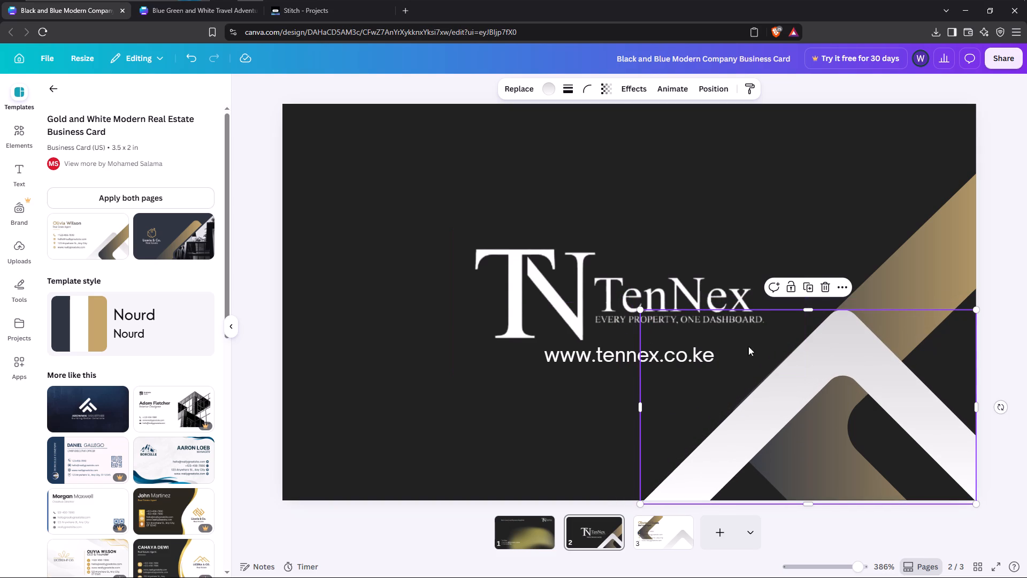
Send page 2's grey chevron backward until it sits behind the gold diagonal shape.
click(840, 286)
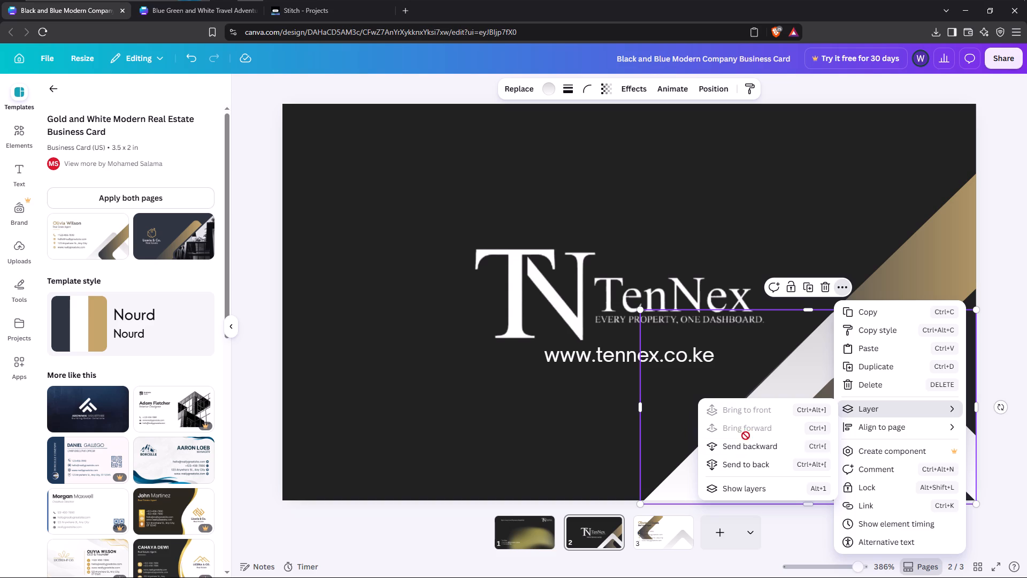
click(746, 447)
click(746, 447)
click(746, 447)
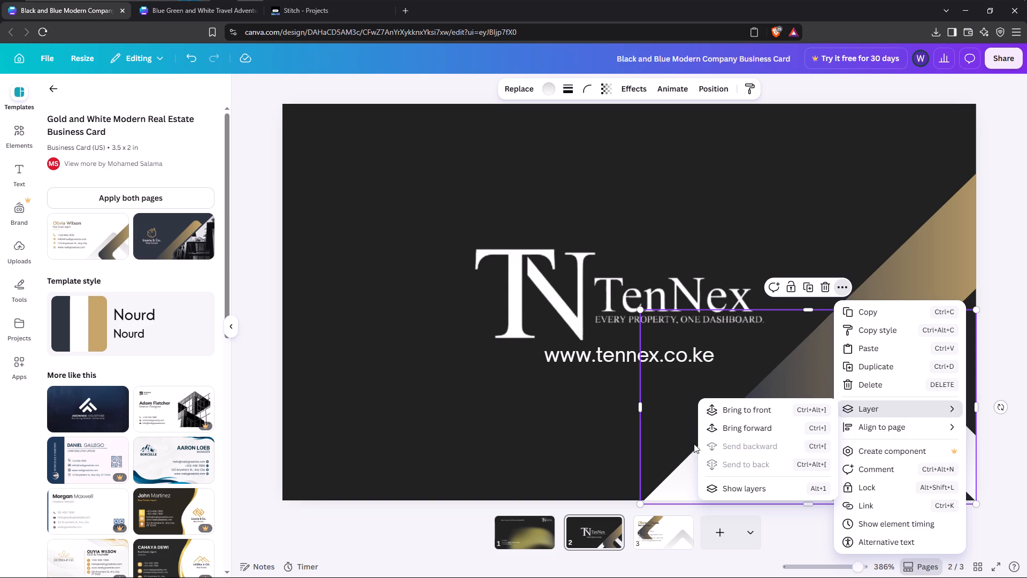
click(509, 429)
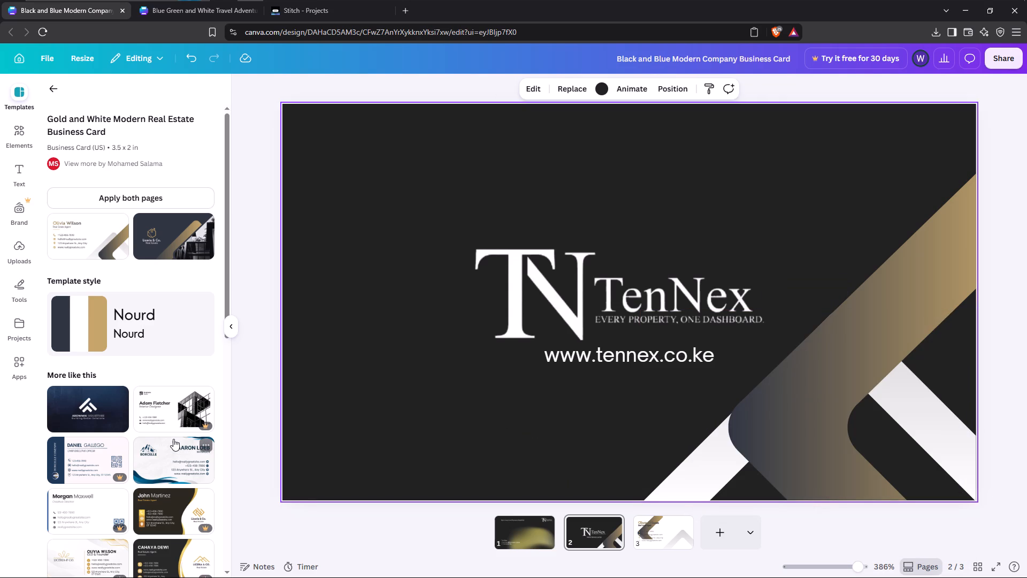
Delete the grey chevron from page 2.
click(699, 462)
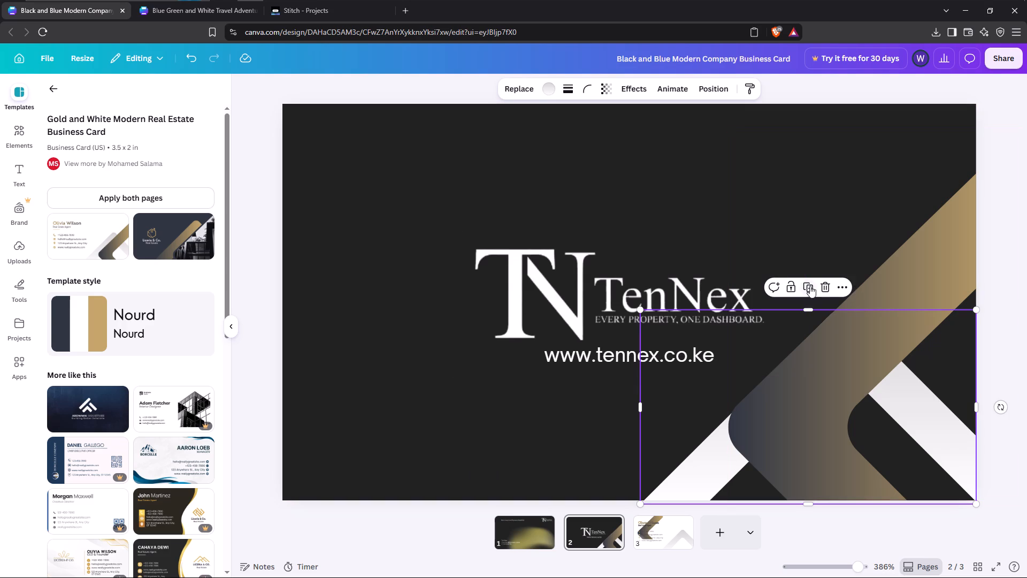
click(822, 285)
Delete the grainy gold gradient image from page 1.
click(522, 542)
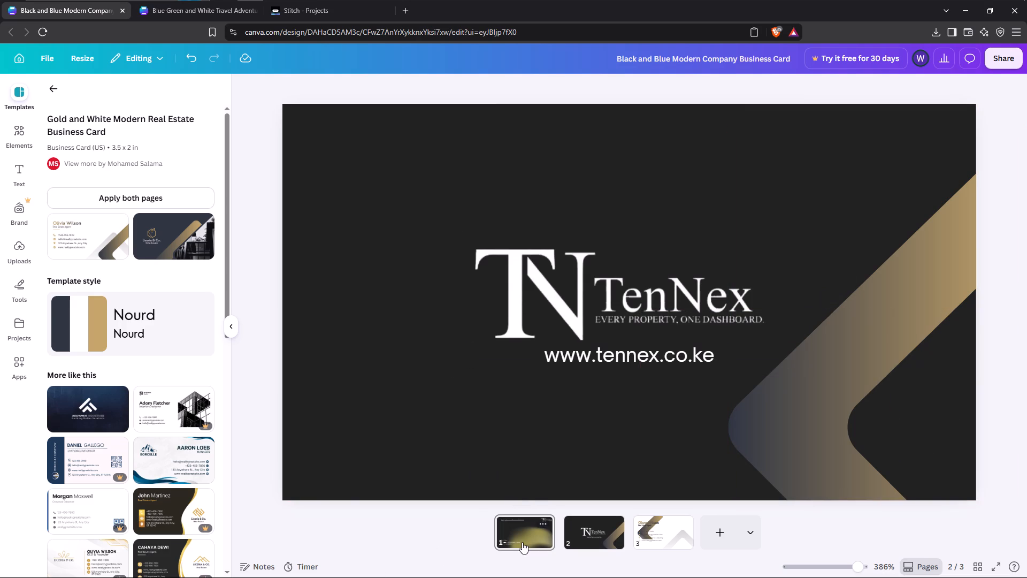
click(720, 371)
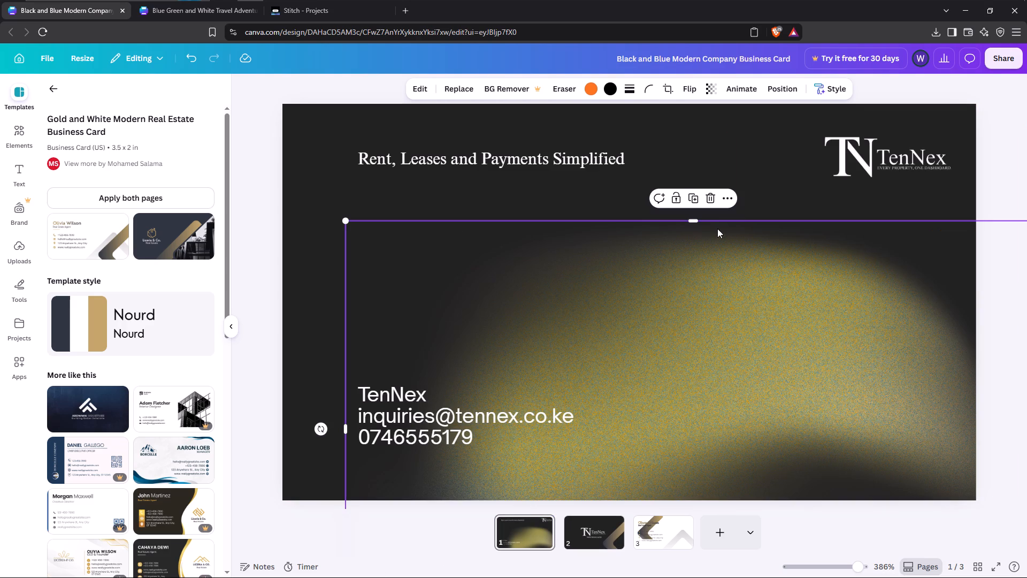
click(714, 199)
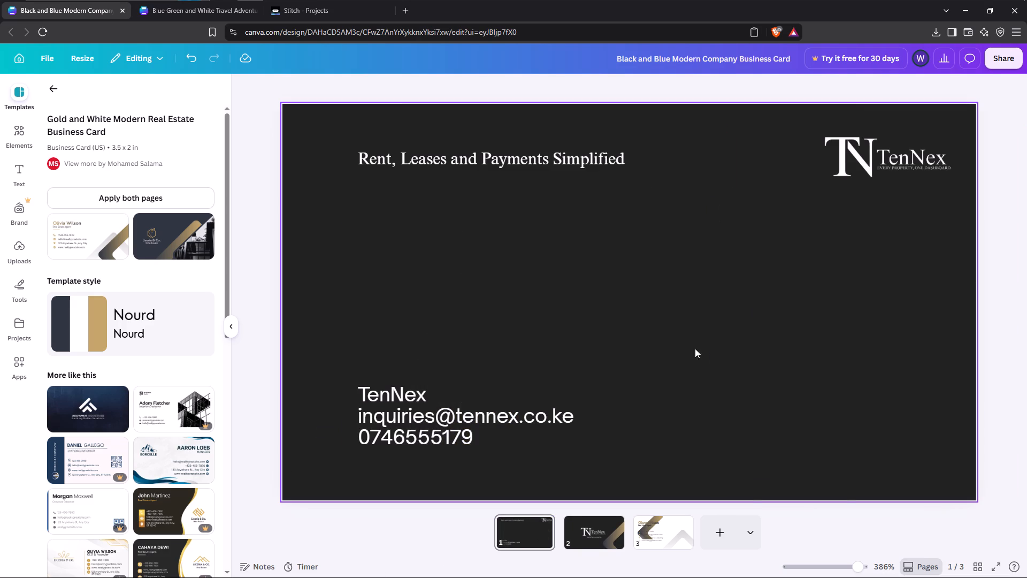
Paste the grey chevron onto page 1 and position it in the lower-right corner, flush with the card's right edge.
right_click(689, 346)
click(704, 400)
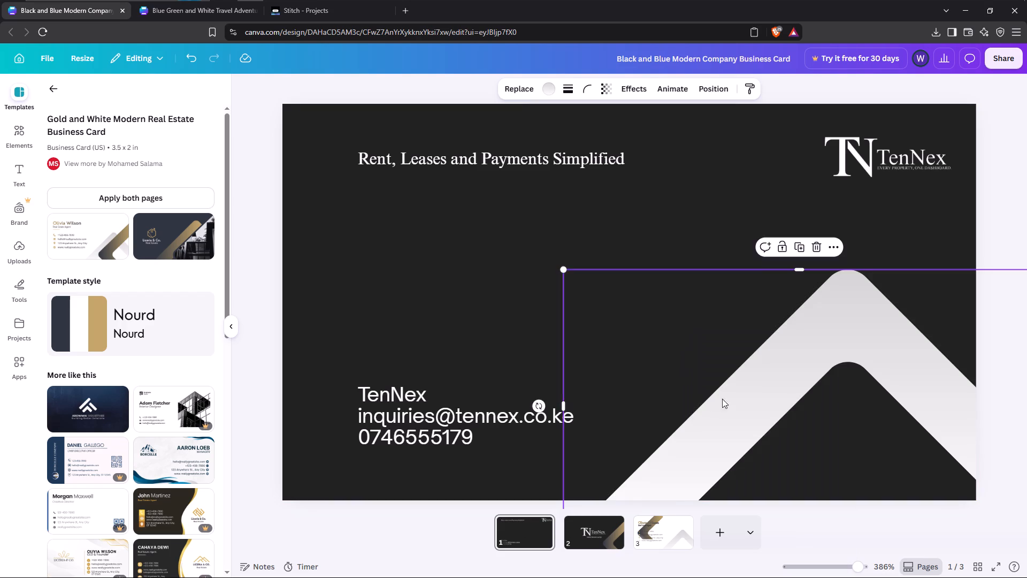
drag(747, 379, 744, 382)
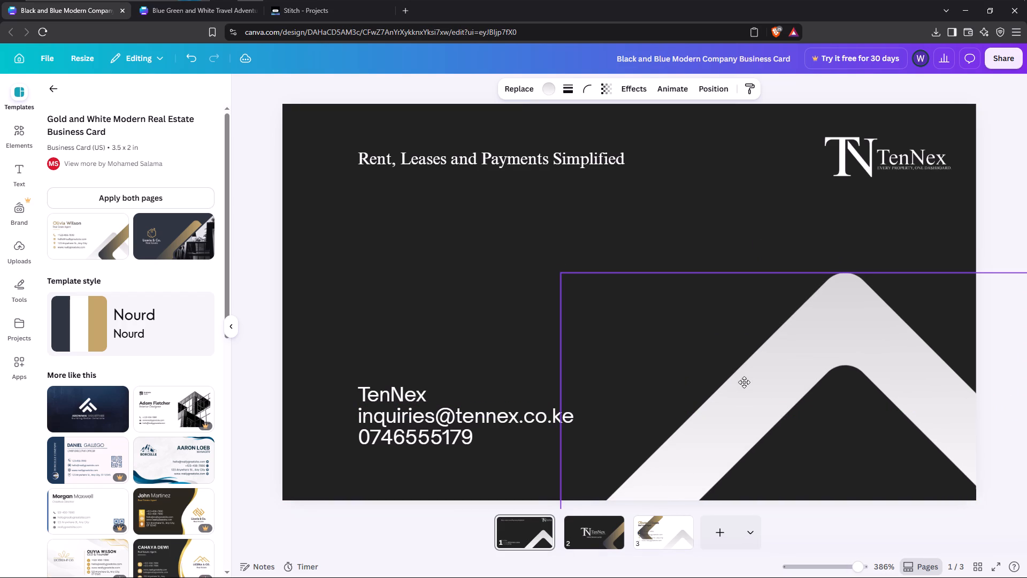
drag(744, 382, 703, 353)
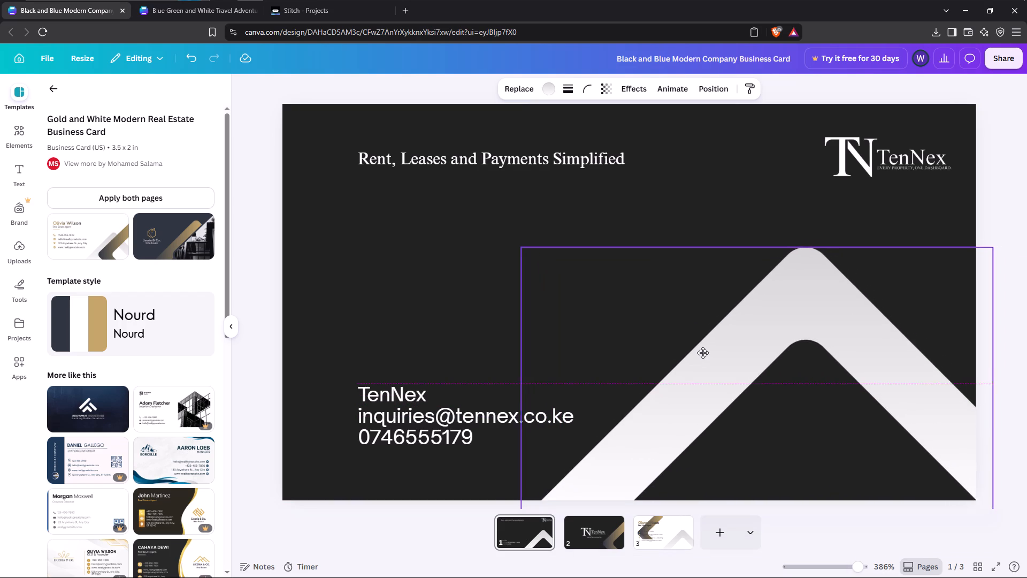
drag(703, 353, 683, 343)
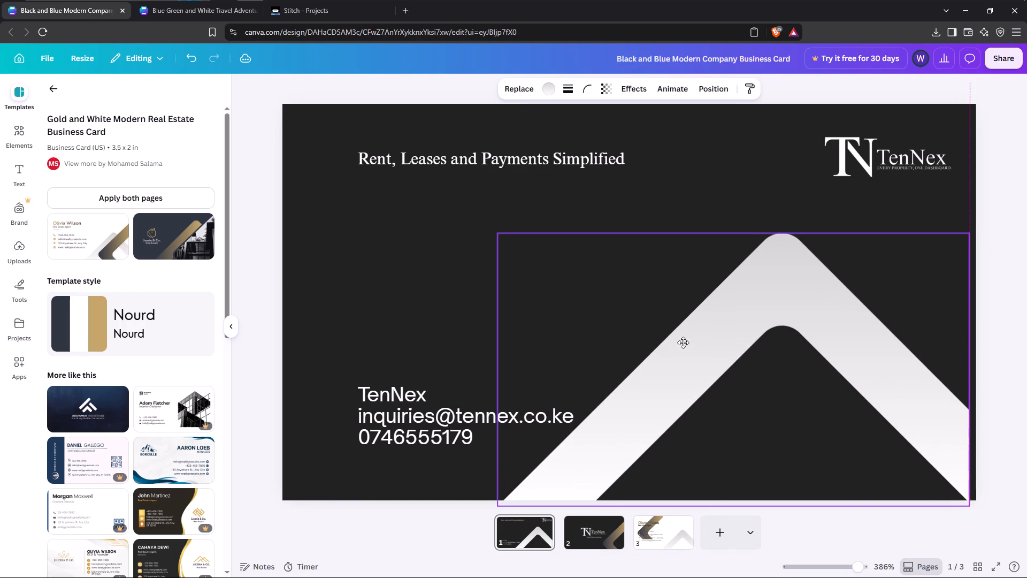
drag(683, 343, 686, 341)
click(435, 316)
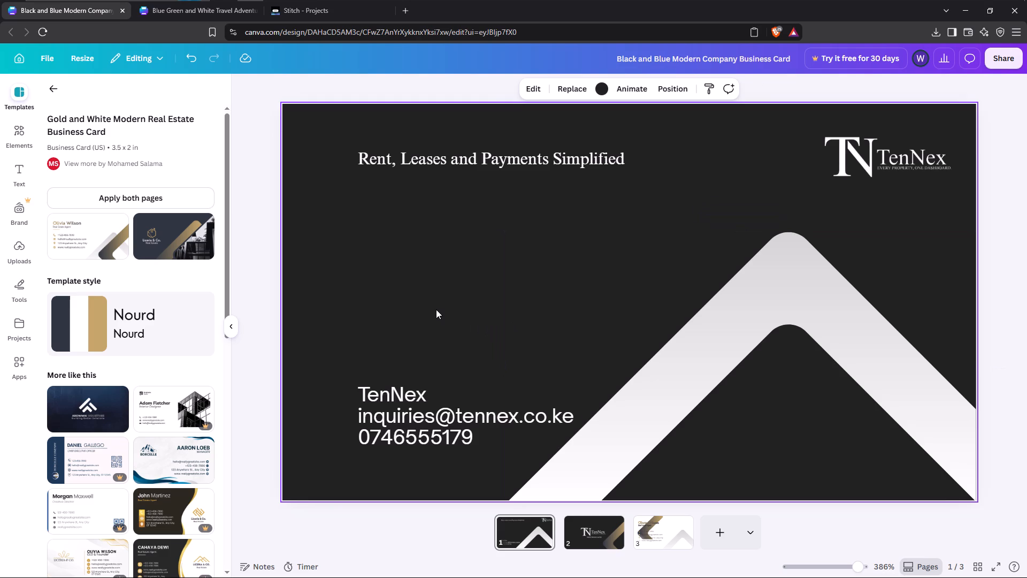
click(612, 318)
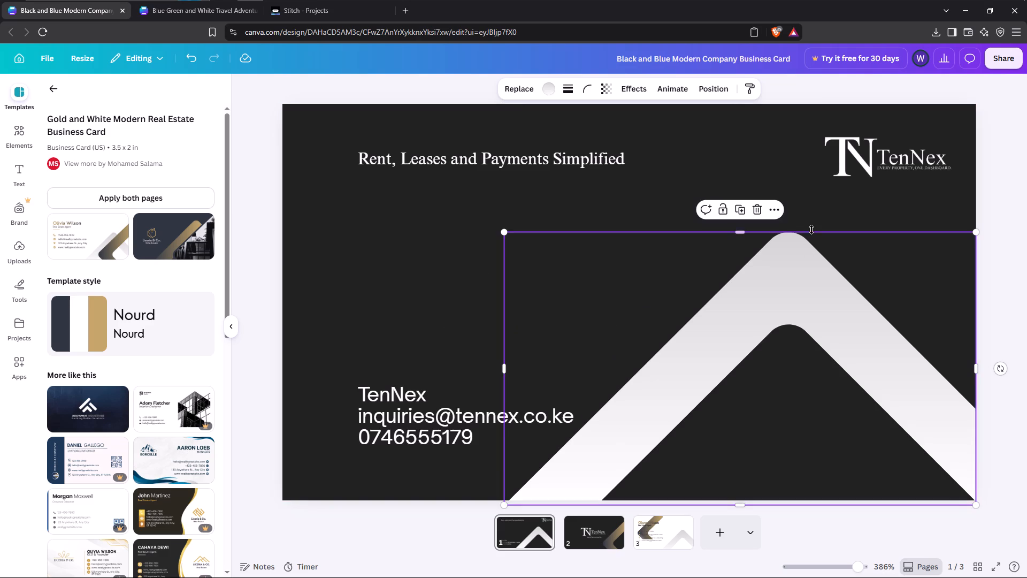
Delete the grey chevron from page 1.
click(756, 204)
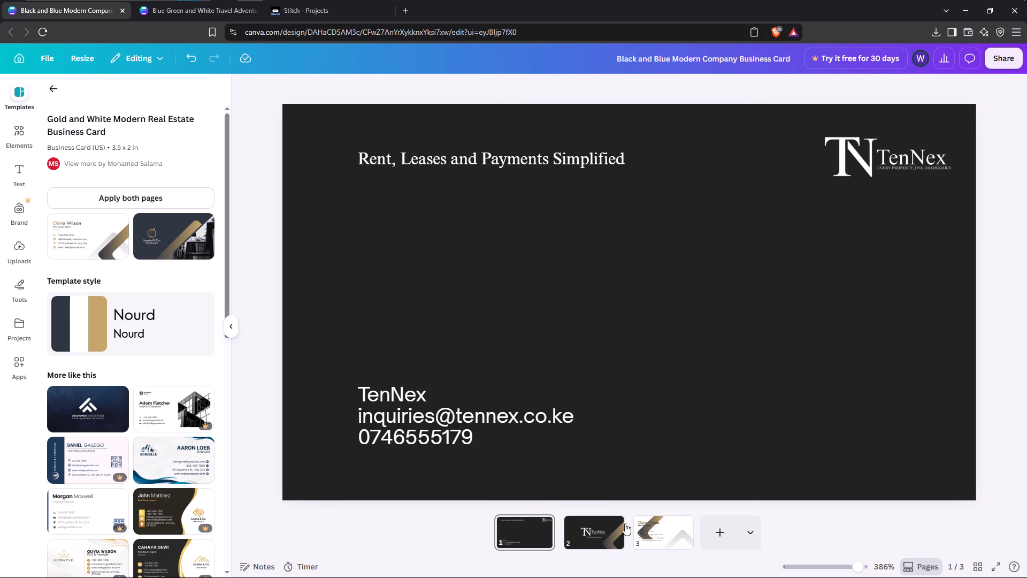
Copy the gold diagonal shape from page 2 onto page 1 and place it in the card's lower-right area.
click(650, 537)
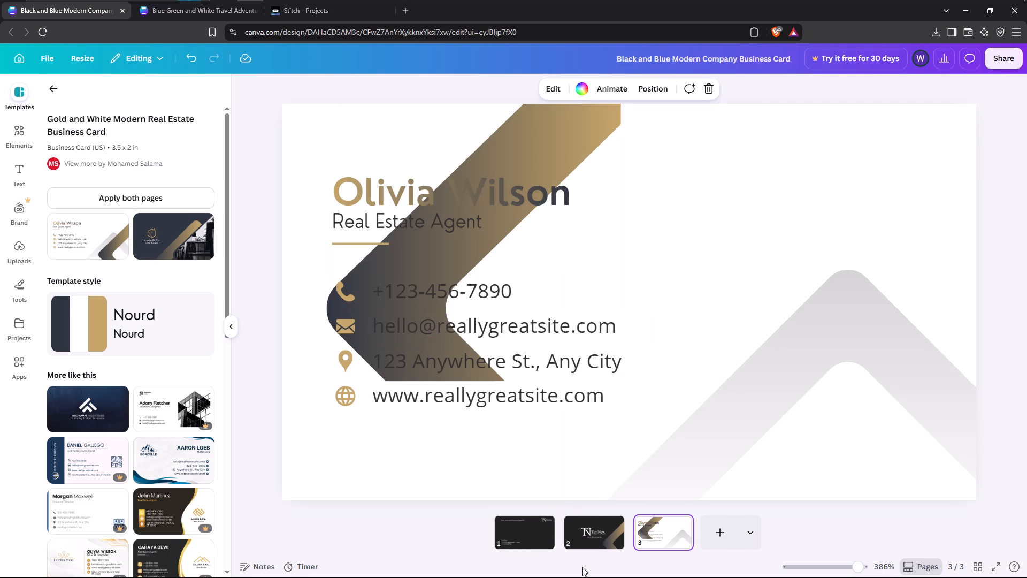
click(599, 530)
click(787, 390)
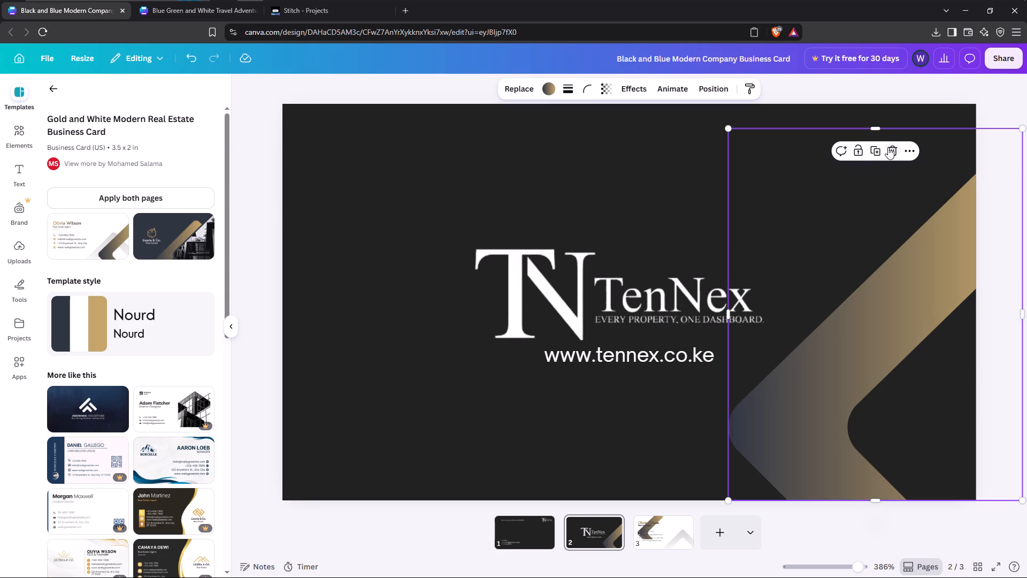
click(906, 154)
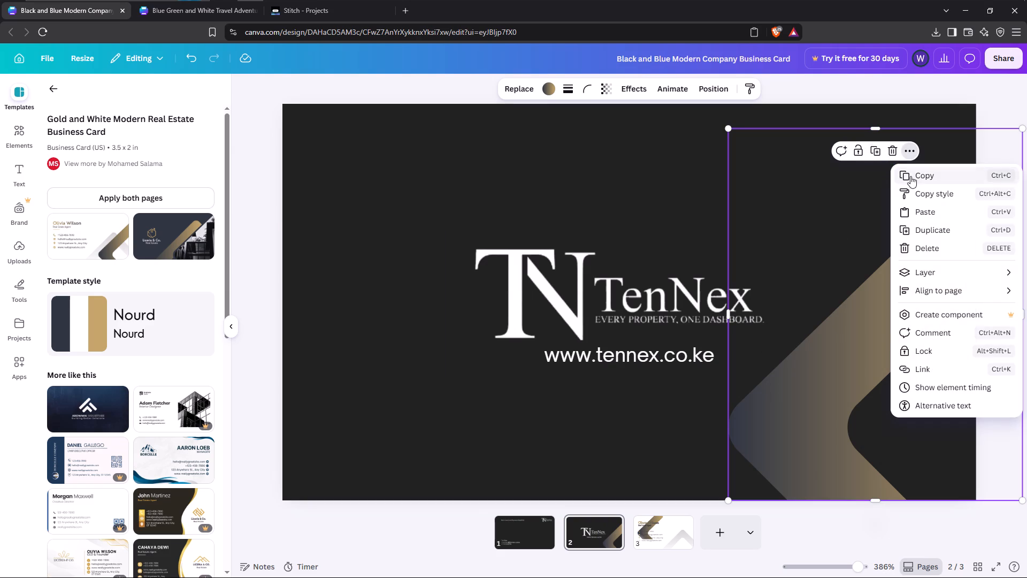
click(910, 176)
click(512, 530)
click(748, 365)
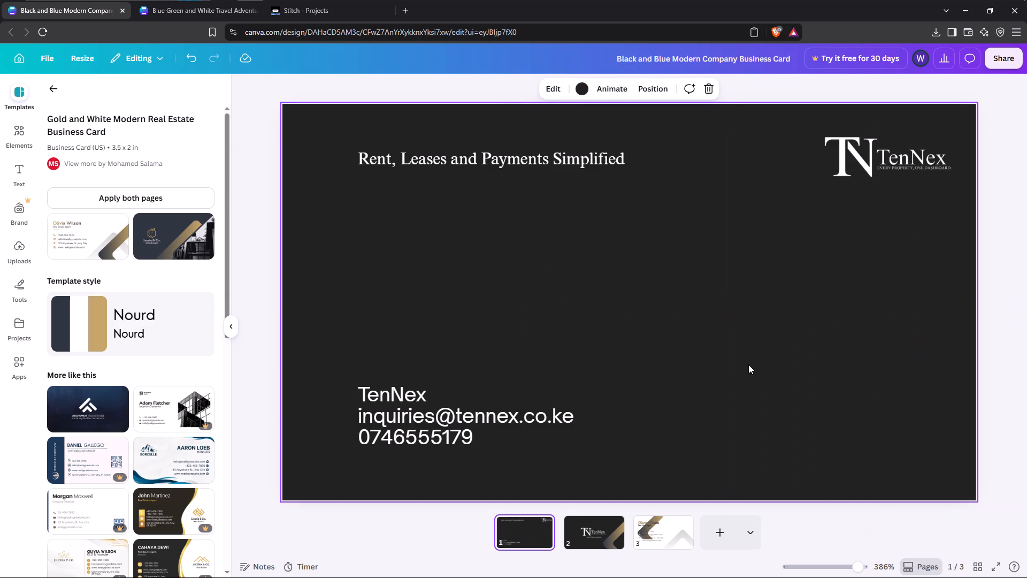
right_click(748, 364)
click(773, 398)
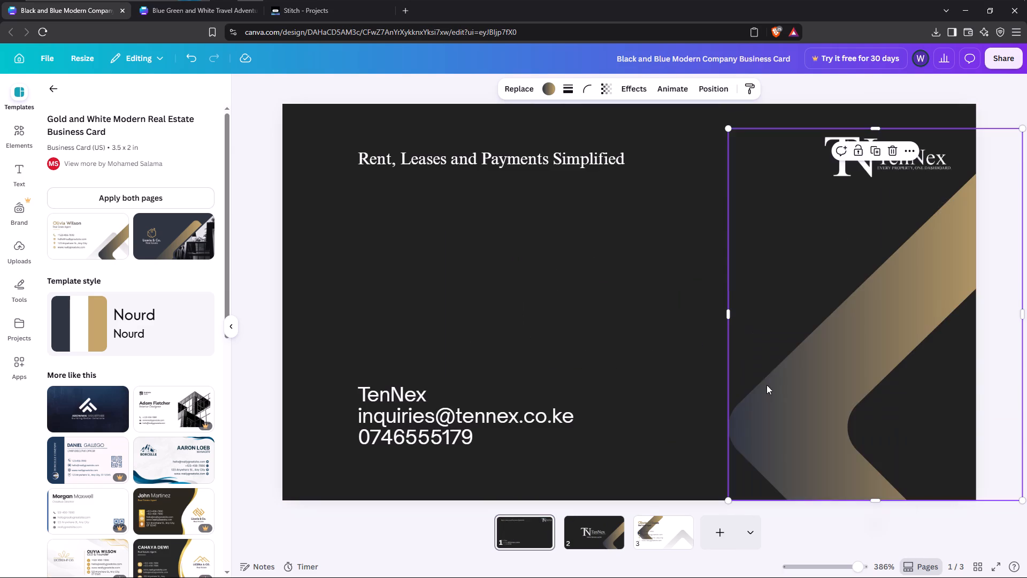
drag(799, 375, 746, 404)
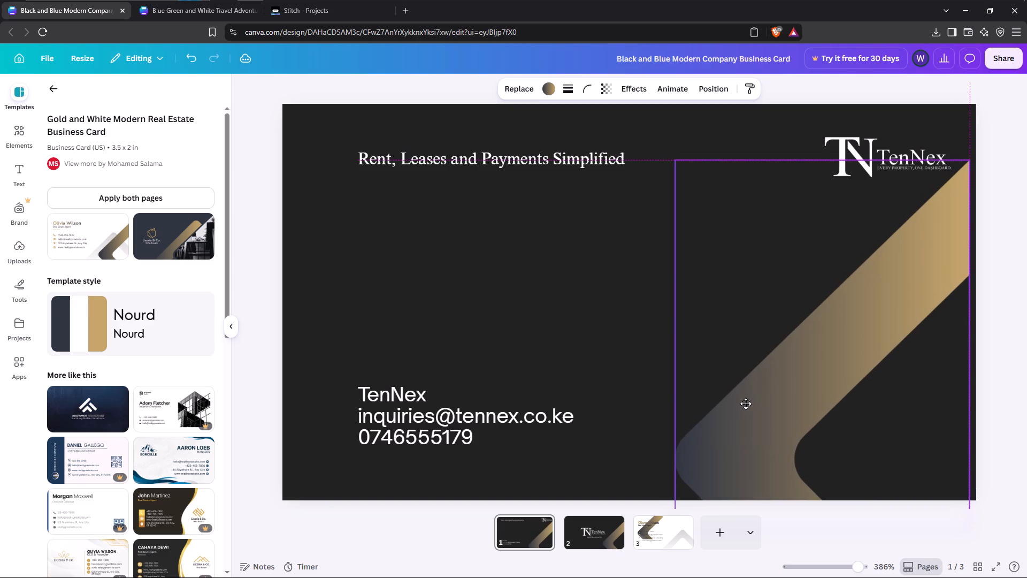
drag(746, 404, 752, 402)
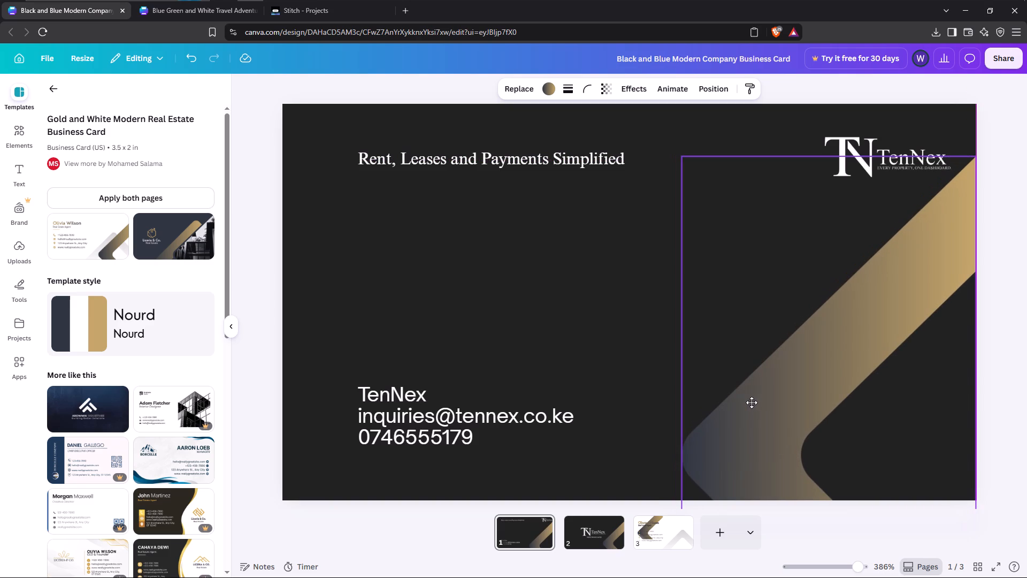
drag(752, 402, 747, 401)
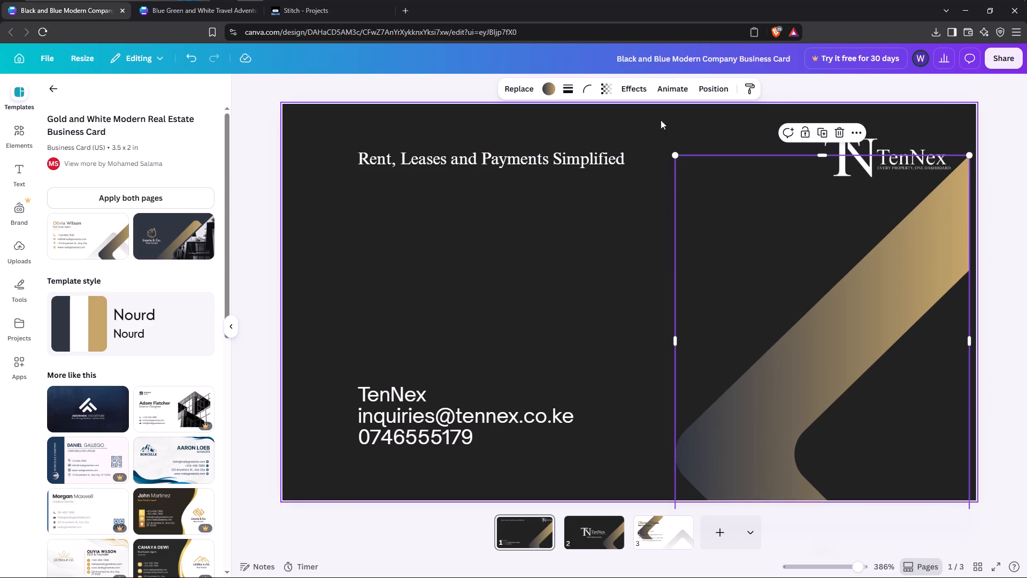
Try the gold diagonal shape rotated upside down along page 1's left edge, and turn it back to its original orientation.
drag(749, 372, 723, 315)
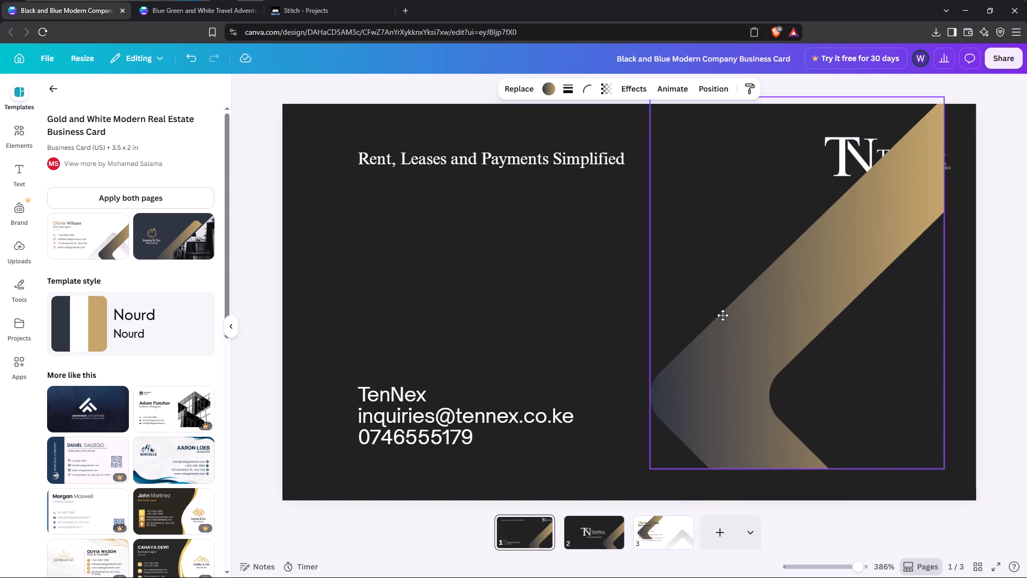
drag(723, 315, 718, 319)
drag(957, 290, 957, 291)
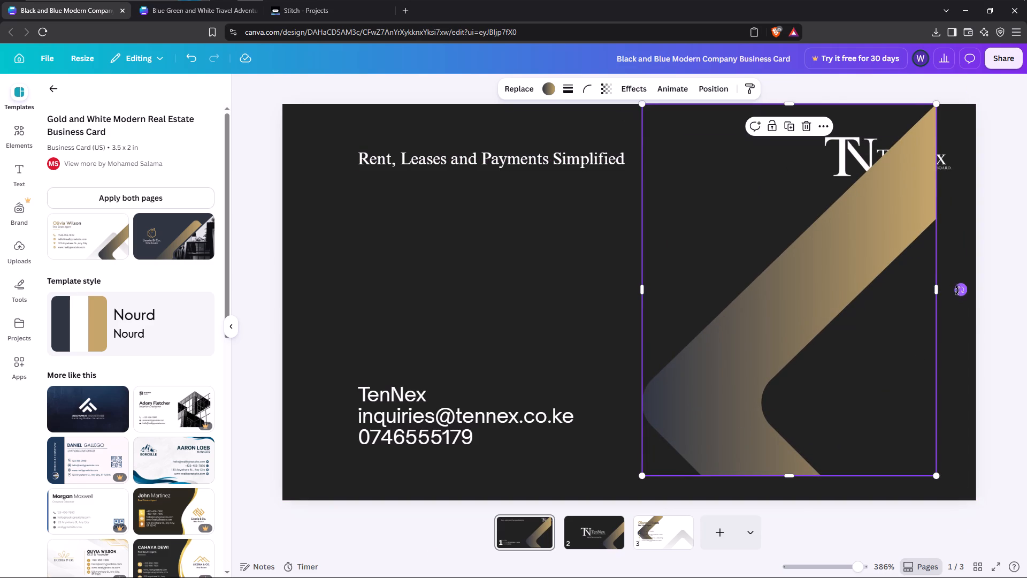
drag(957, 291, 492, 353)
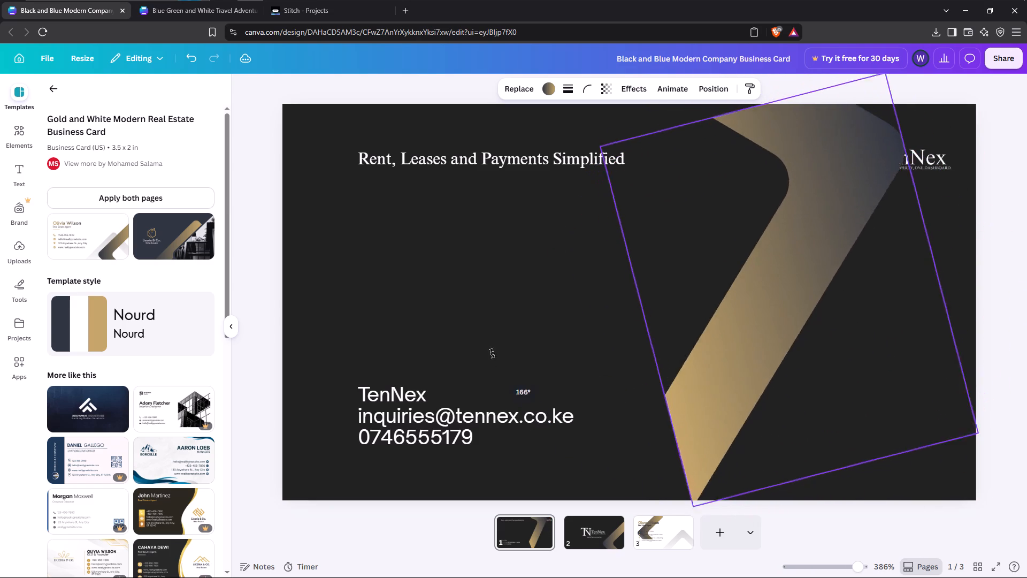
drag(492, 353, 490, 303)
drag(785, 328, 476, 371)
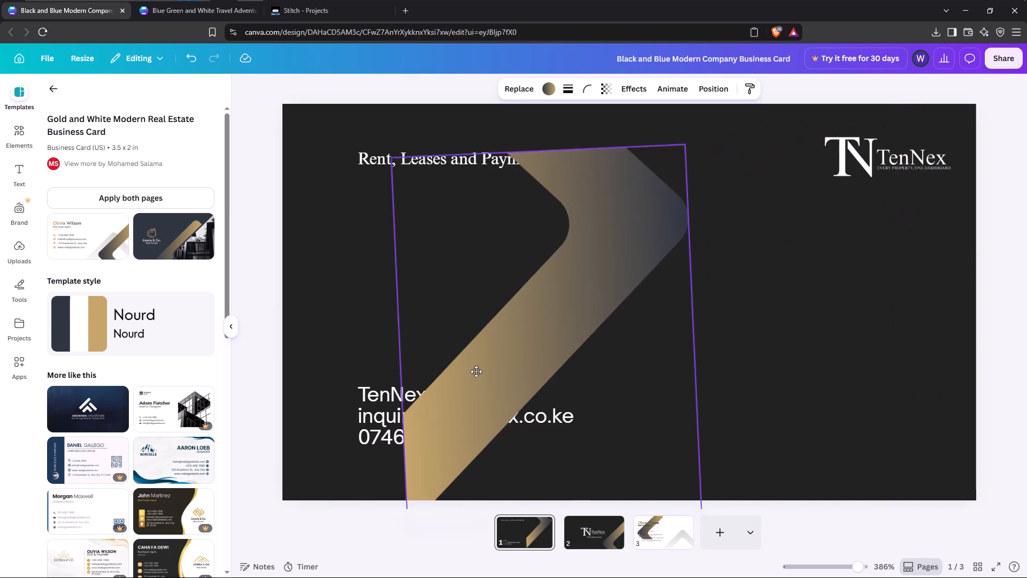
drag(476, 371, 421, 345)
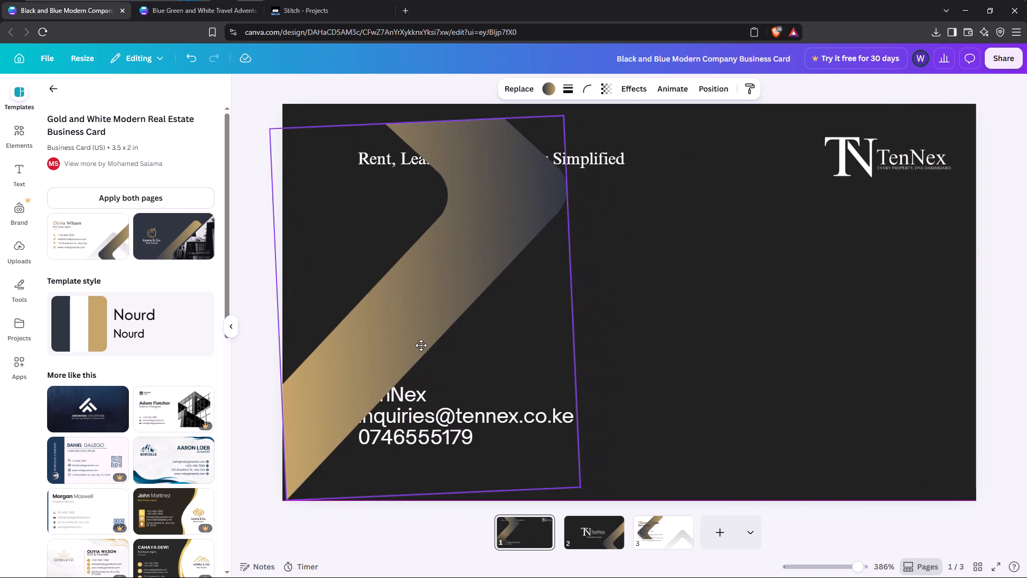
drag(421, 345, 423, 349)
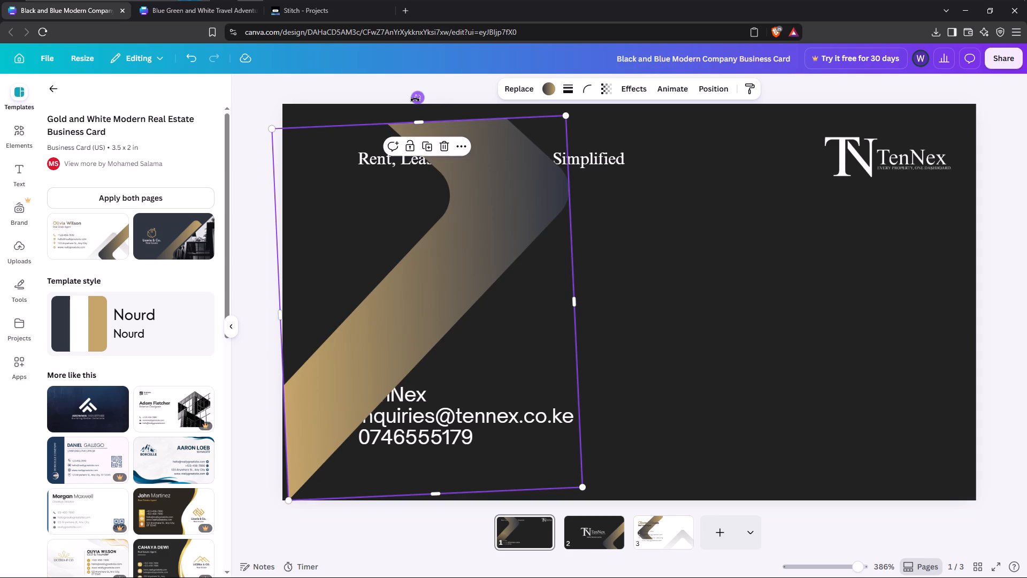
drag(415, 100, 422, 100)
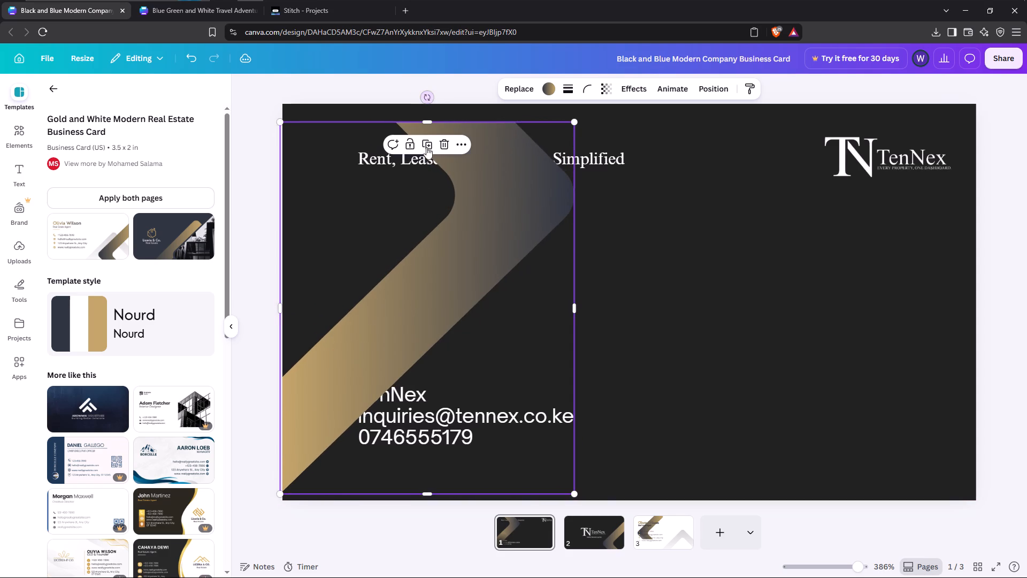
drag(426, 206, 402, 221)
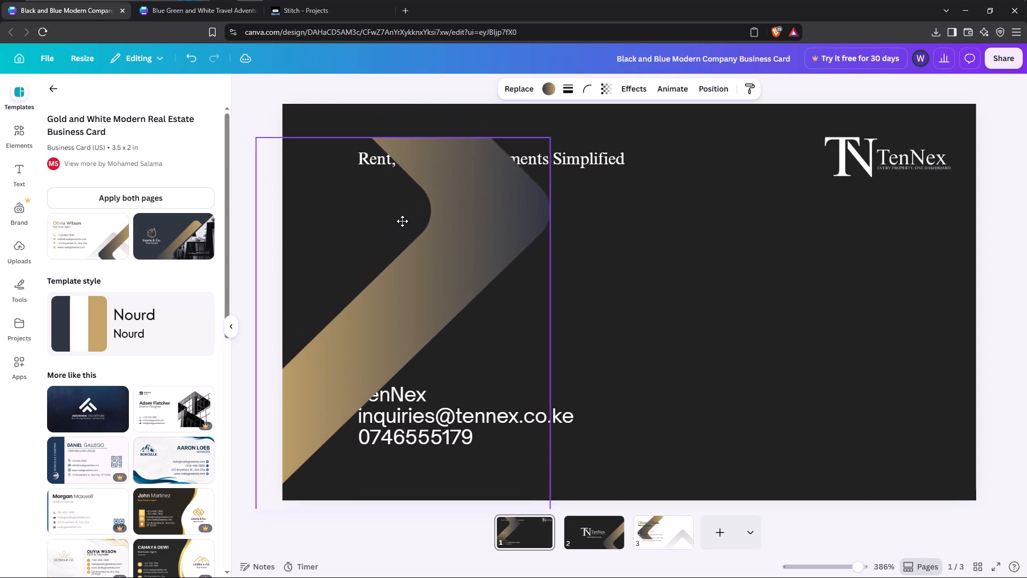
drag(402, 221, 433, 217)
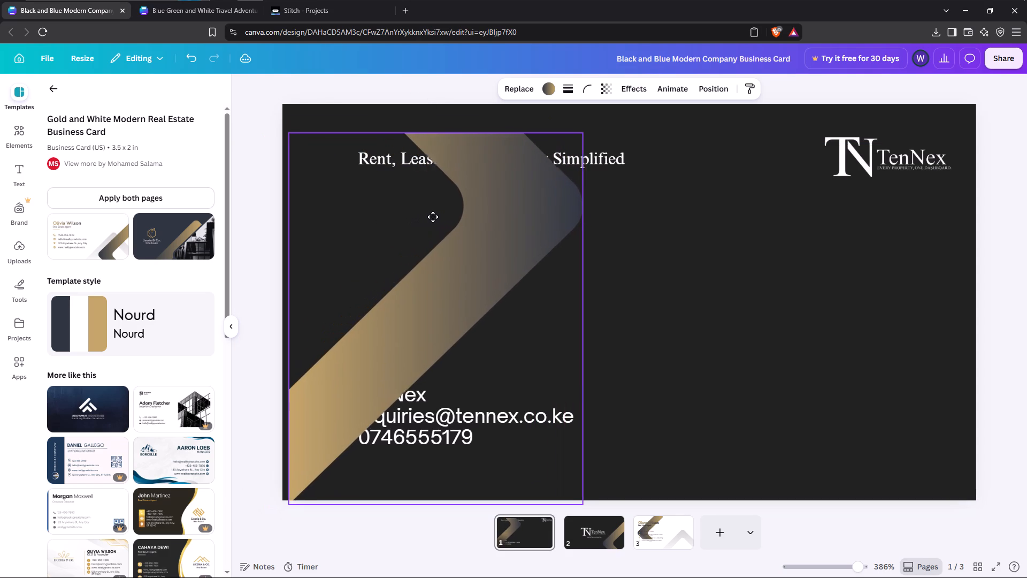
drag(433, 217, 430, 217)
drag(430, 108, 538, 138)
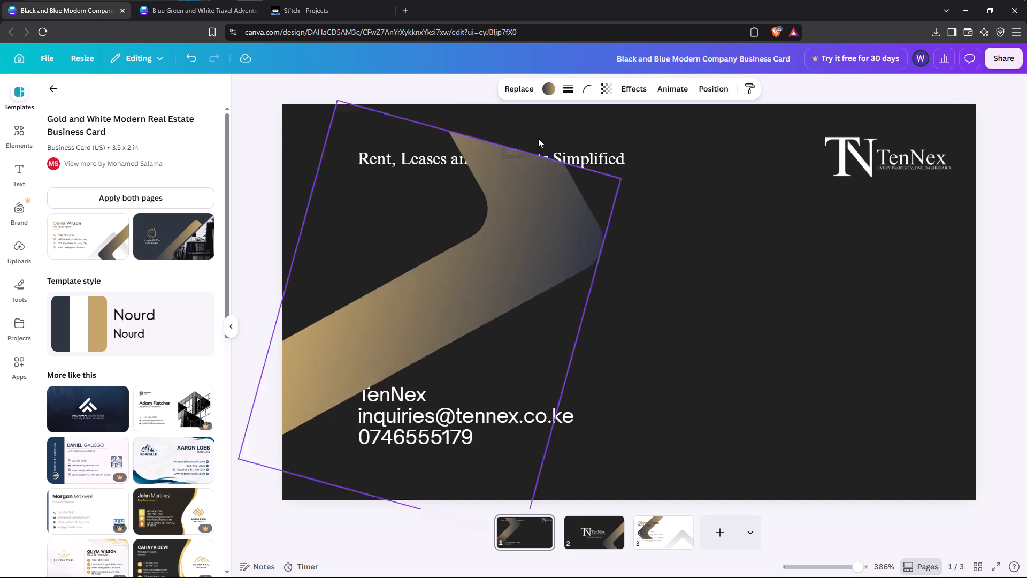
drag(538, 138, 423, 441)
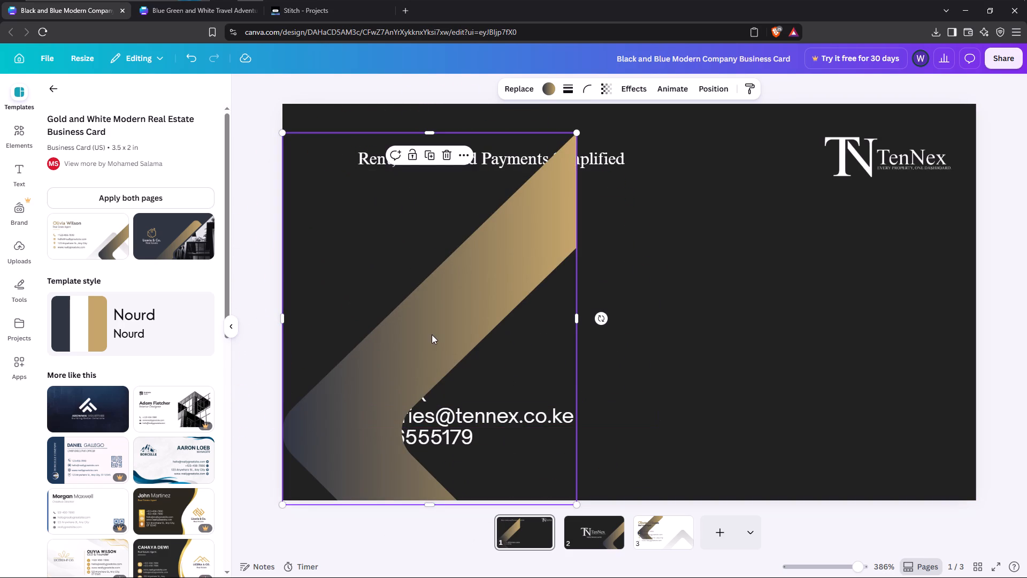
Move the gold diagonal shape to page 1's lower-right corner, flush with the card's right edge and just below the logo.
drag(438, 338, 823, 378)
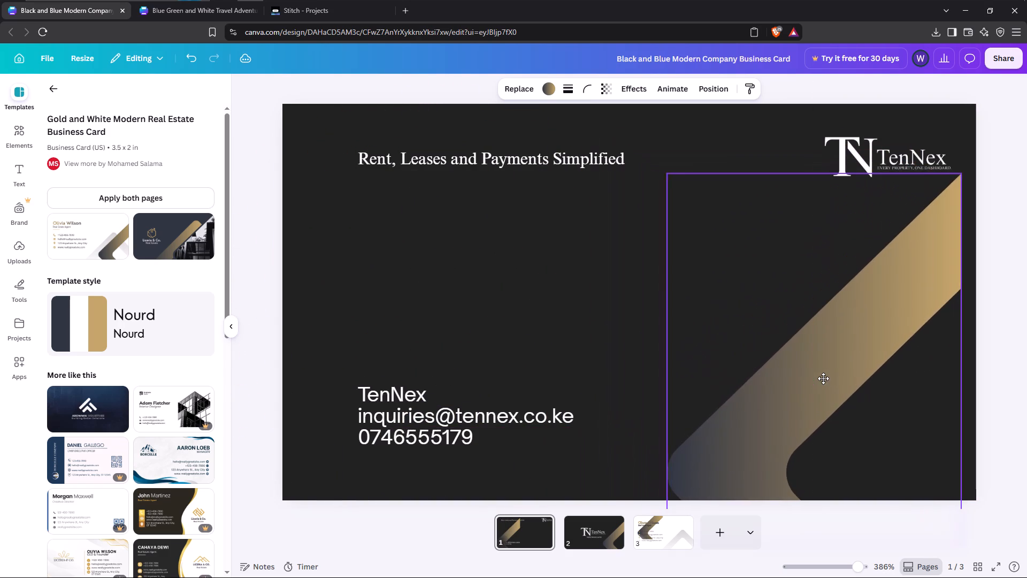
drag(823, 378, 837, 376)
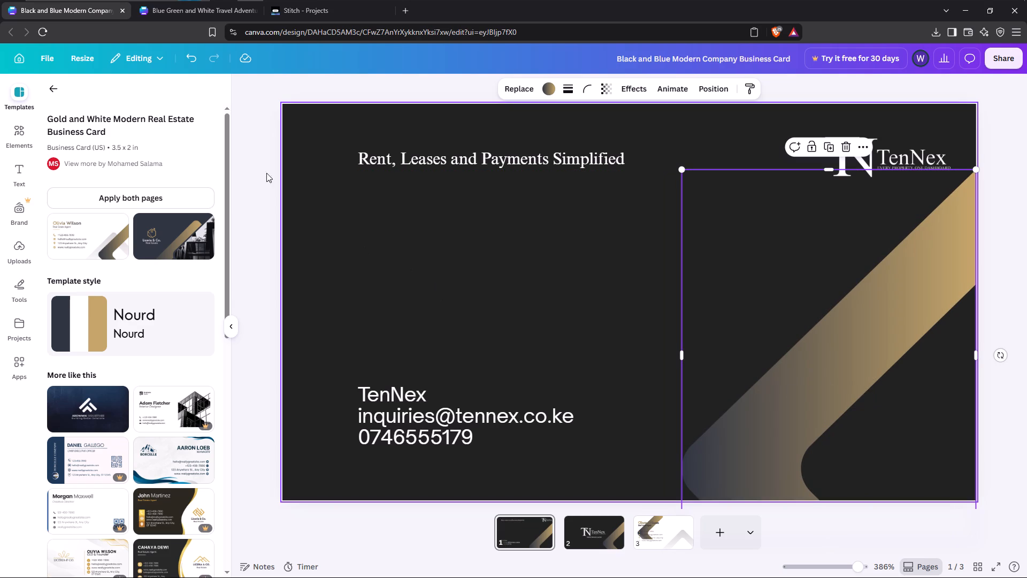
Check the fill colour of the Coming Soon block in the travel adventure poster design, and return to the business card.
click(180, 18)
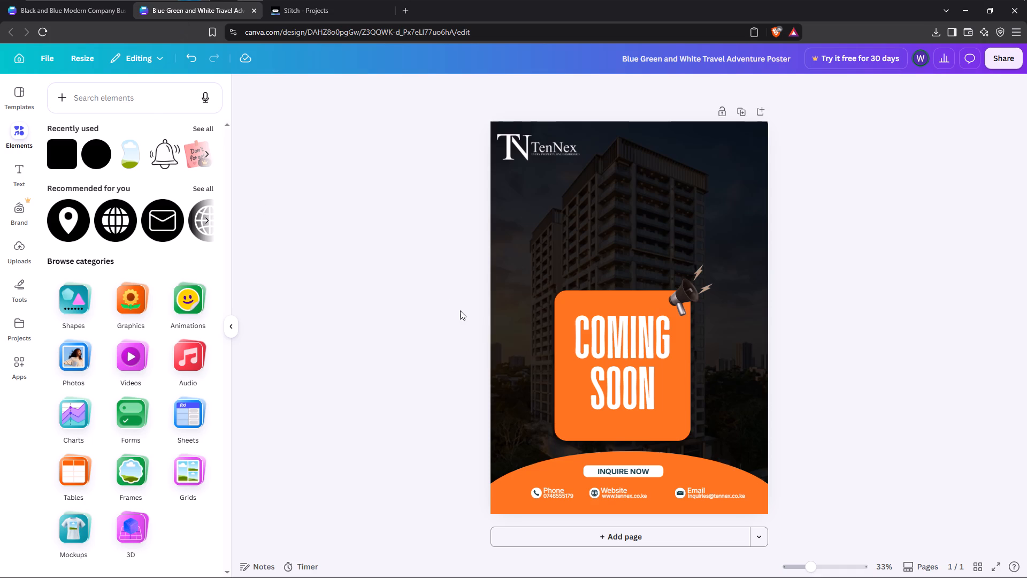
click(589, 389)
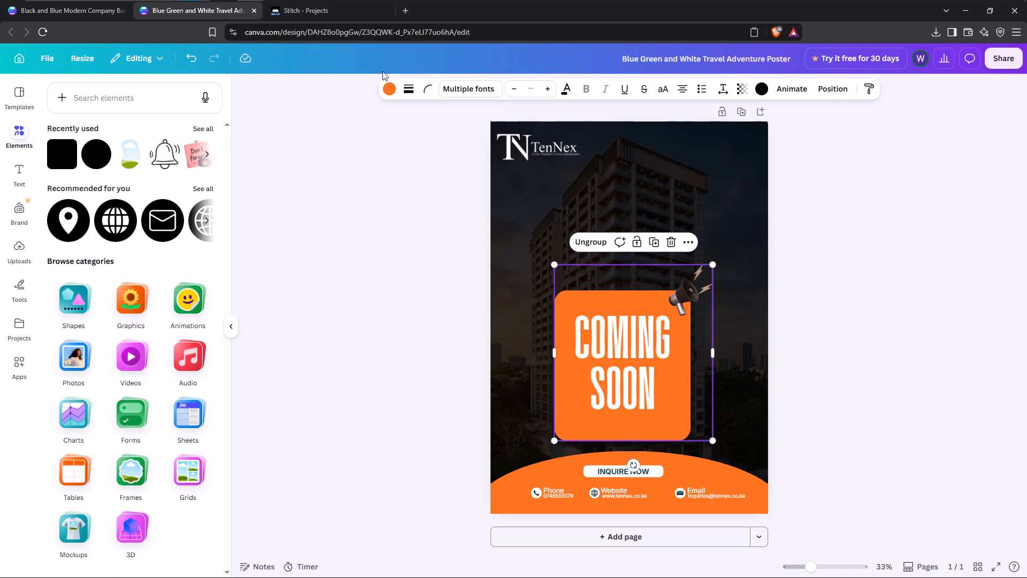
click(387, 87)
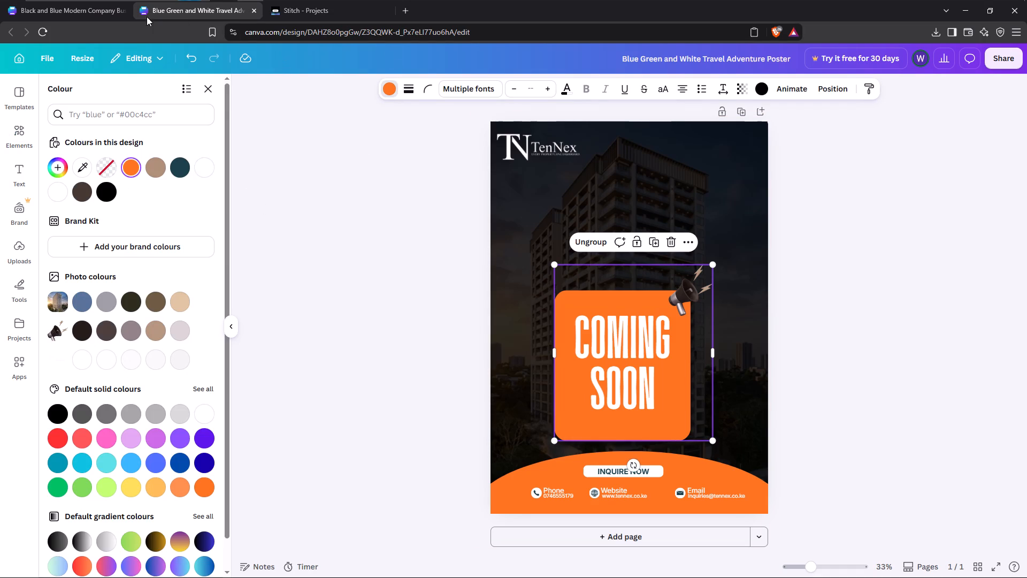
click(95, 18)
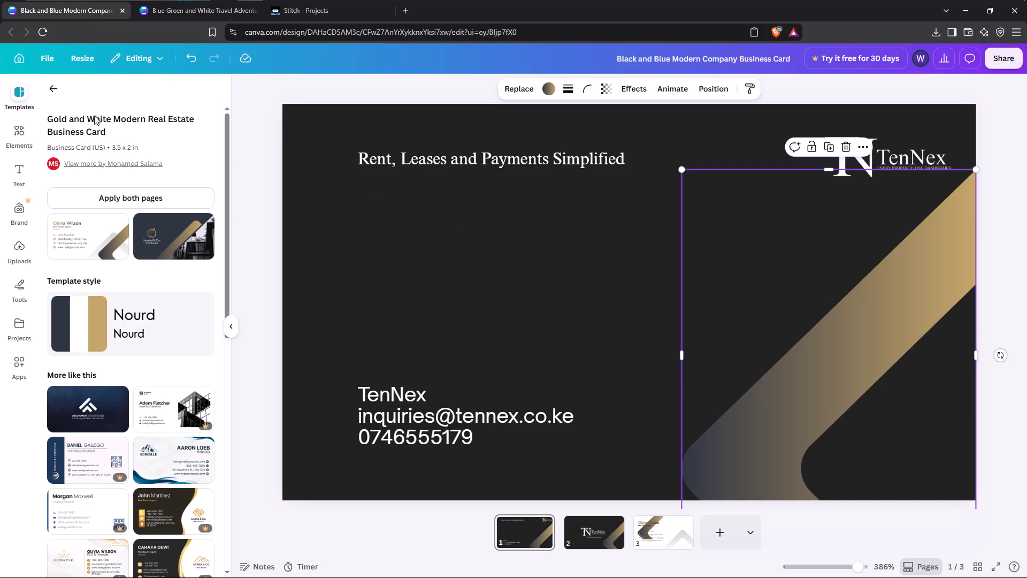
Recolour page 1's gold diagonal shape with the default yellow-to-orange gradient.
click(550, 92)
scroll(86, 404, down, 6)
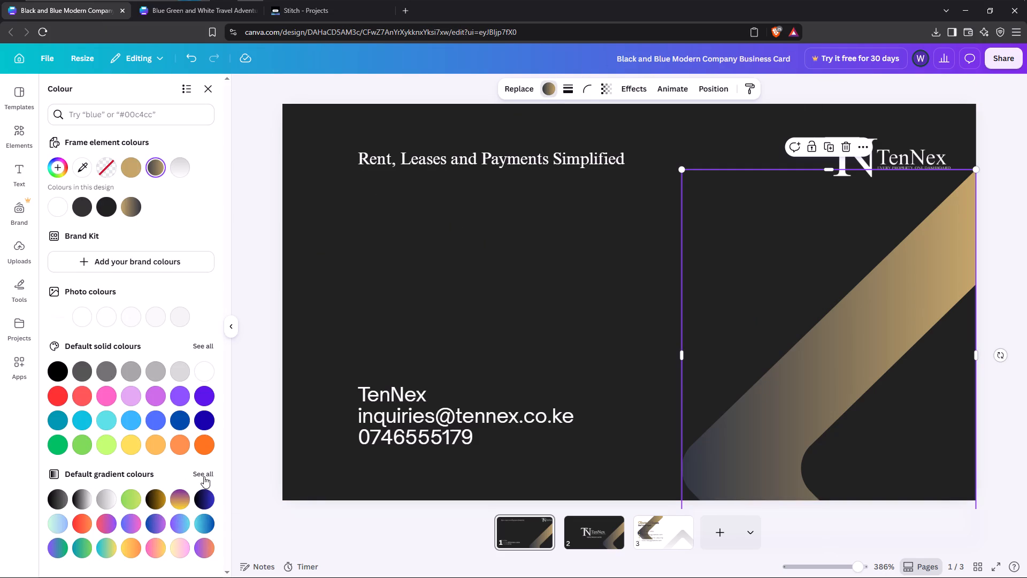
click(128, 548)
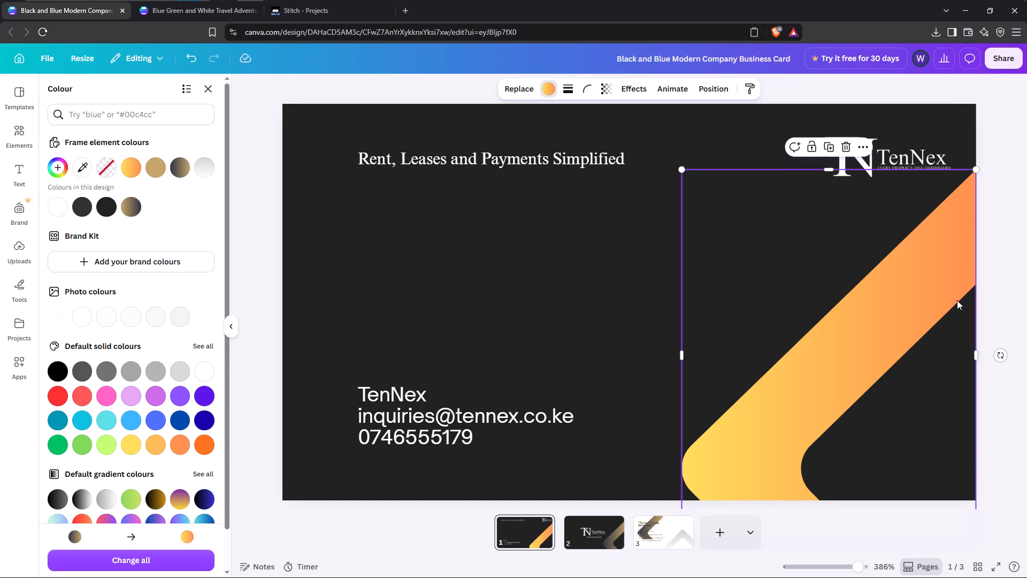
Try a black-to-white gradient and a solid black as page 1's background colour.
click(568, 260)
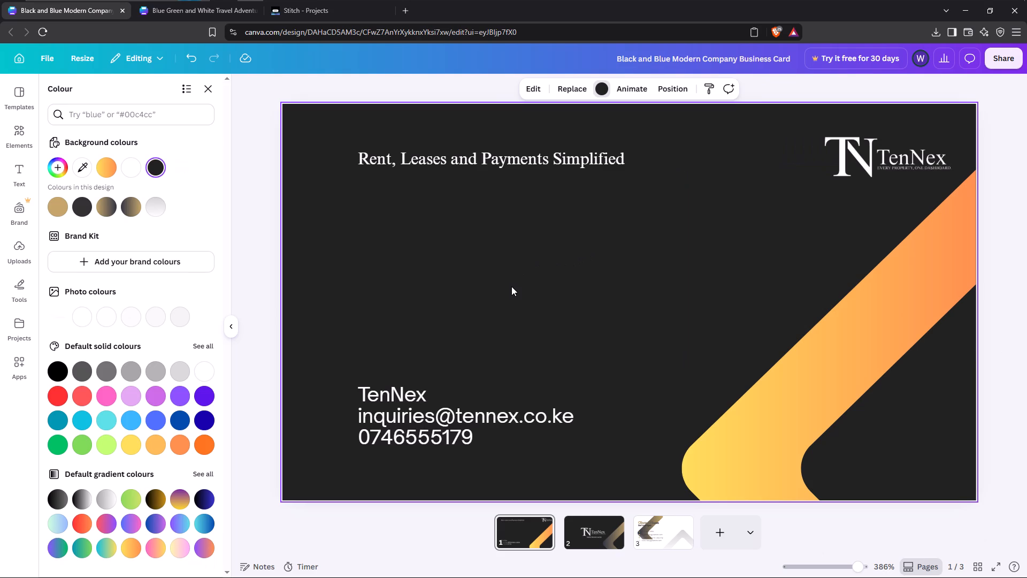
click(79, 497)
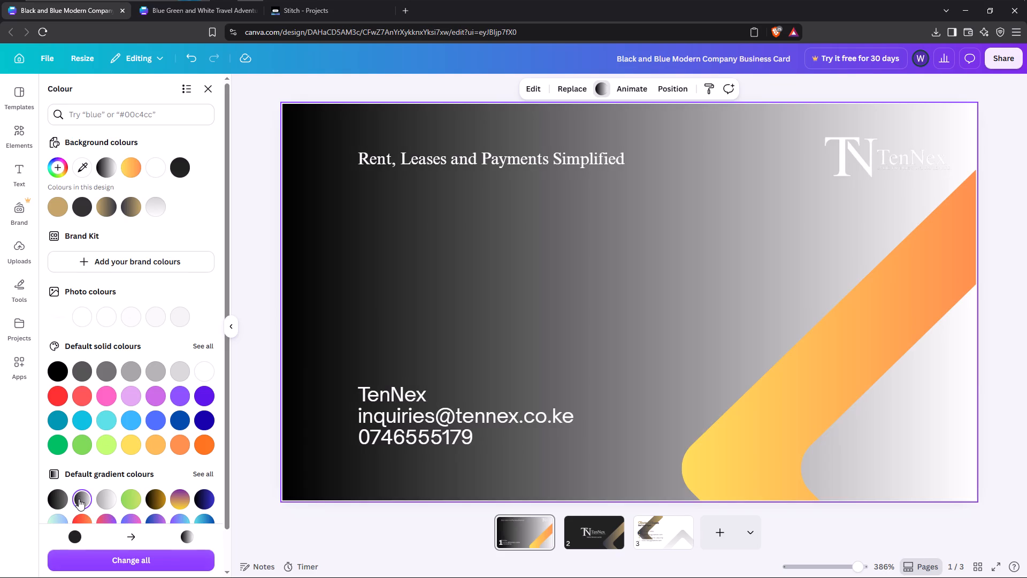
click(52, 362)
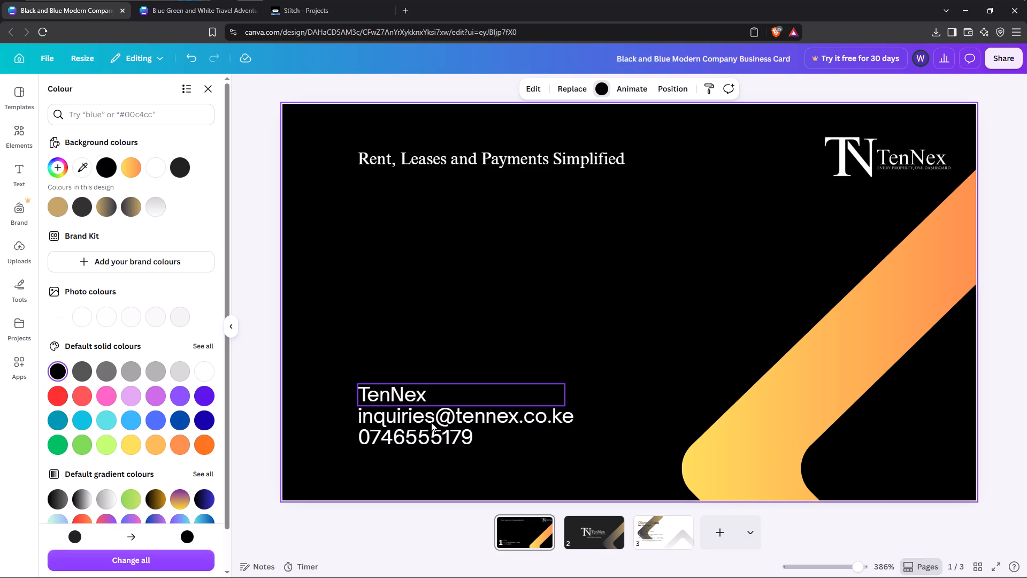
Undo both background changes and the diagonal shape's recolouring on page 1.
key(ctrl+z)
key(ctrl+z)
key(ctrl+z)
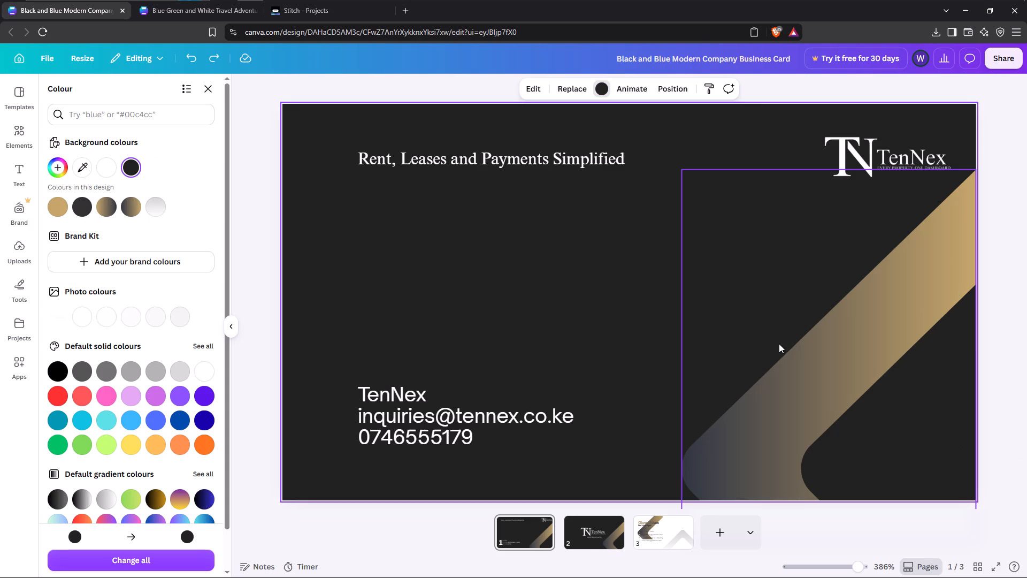
click(830, 355)
click(124, 541)
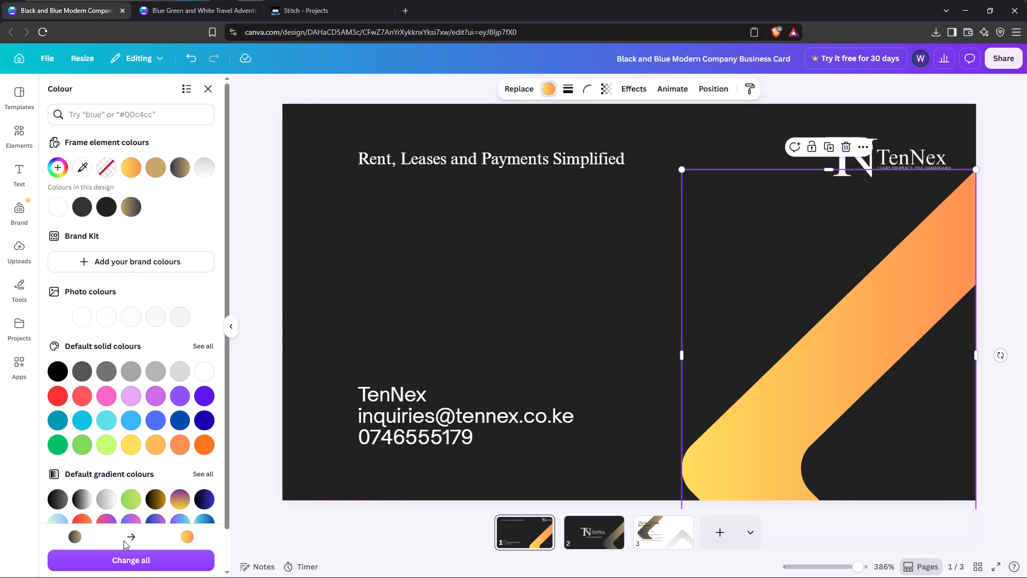
scroll(118, 493, down, 3)
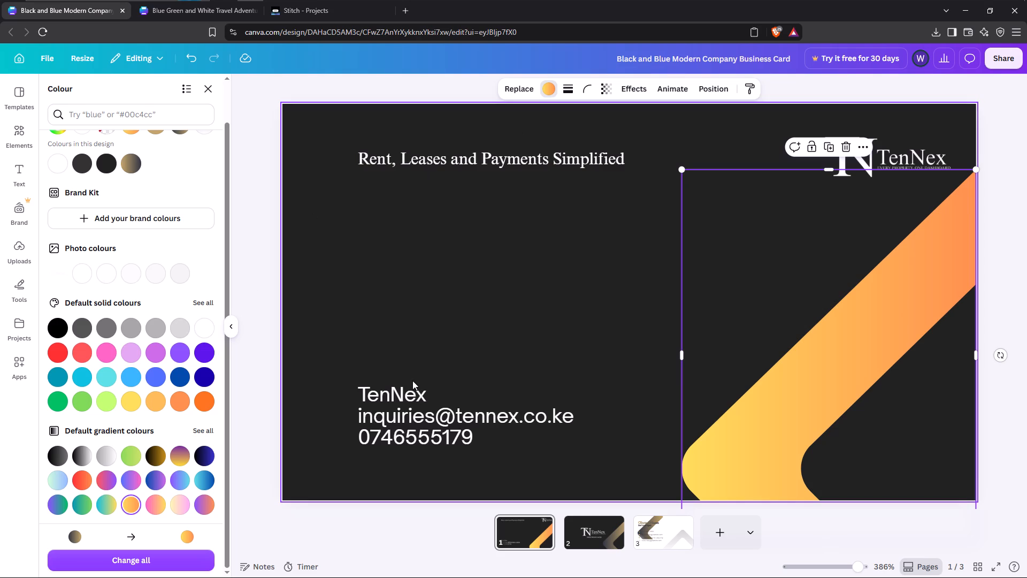
Undo the yellow-to-orange recolouring of the diagonal shape on page 1.
key(ctrl+z)
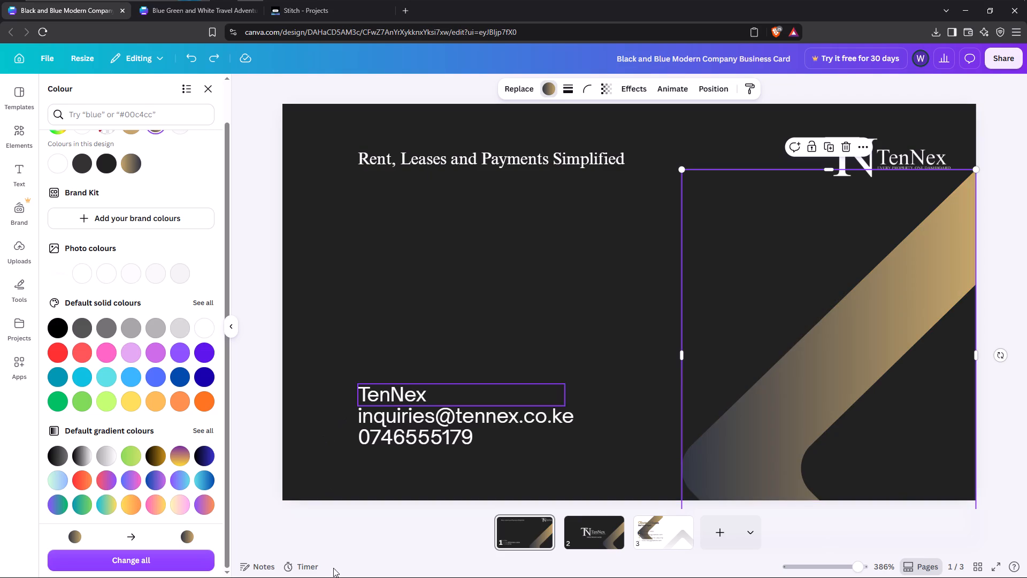
click(356, 533)
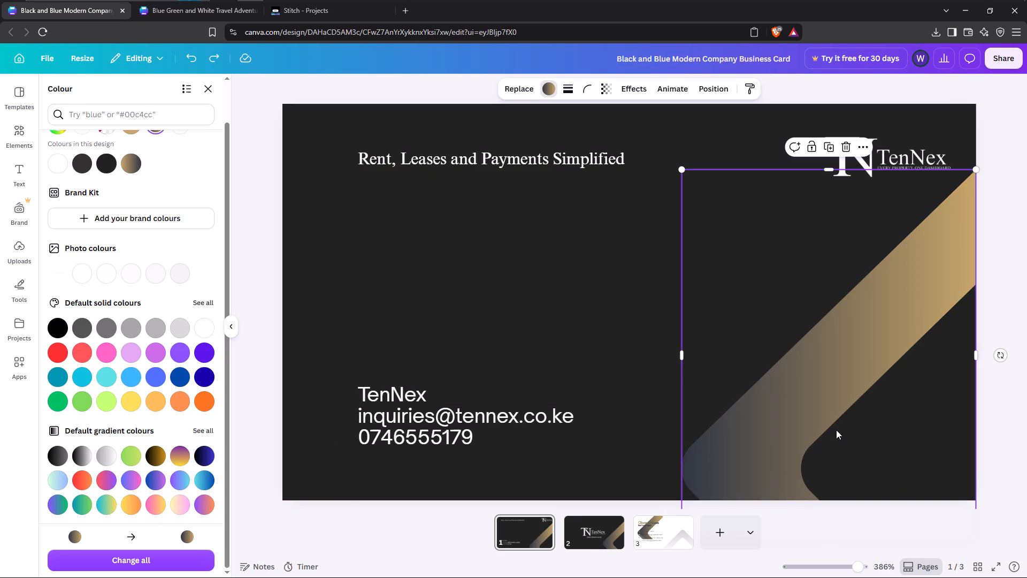
Move page 1's gold diagonal shape up so it sits flush with the card's bottom and right edges.
drag(805, 433, 806, 417)
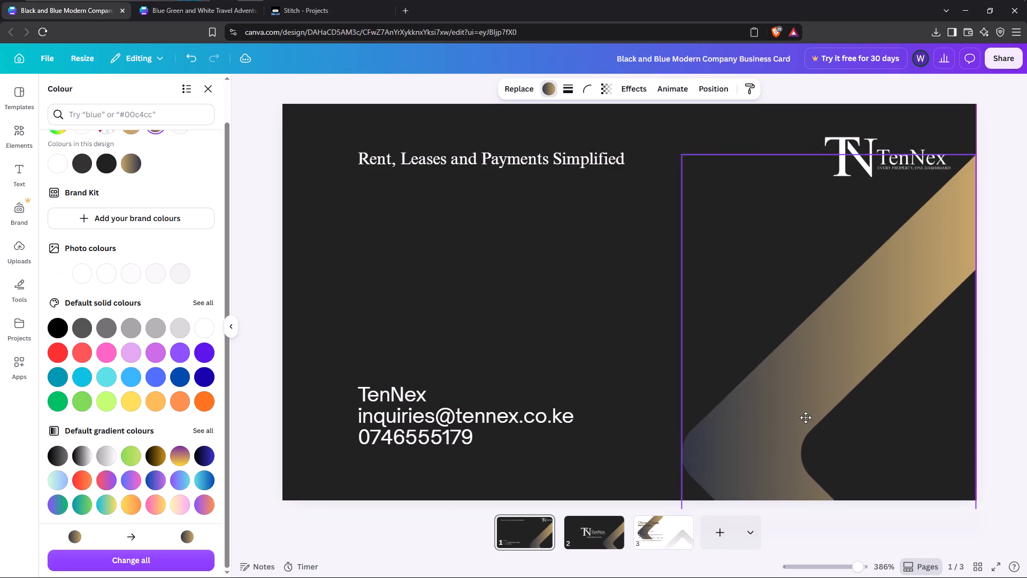
drag(806, 417, 802, 400)
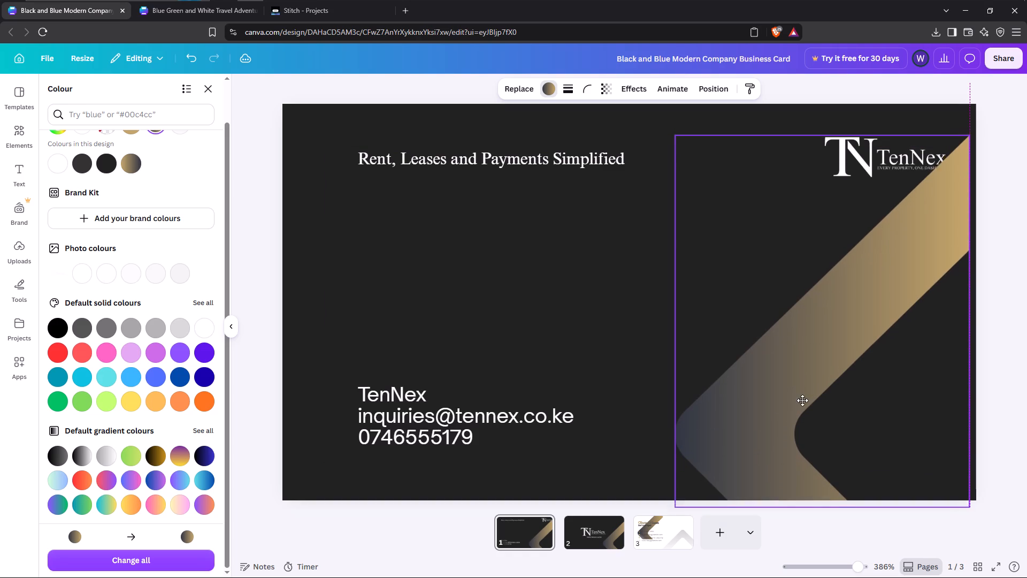
drag(802, 400, 804, 394)
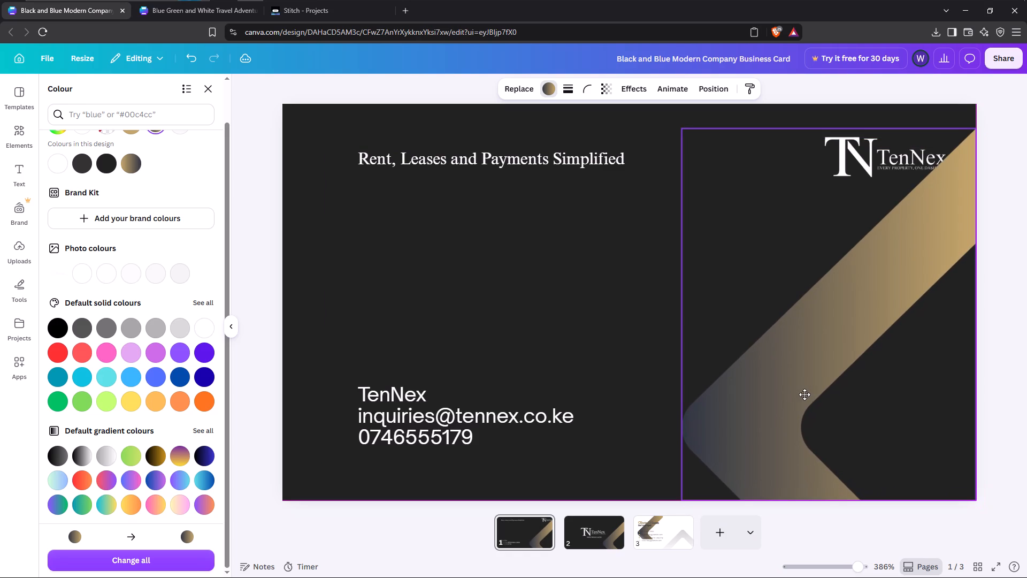
drag(804, 394, 791, 391)
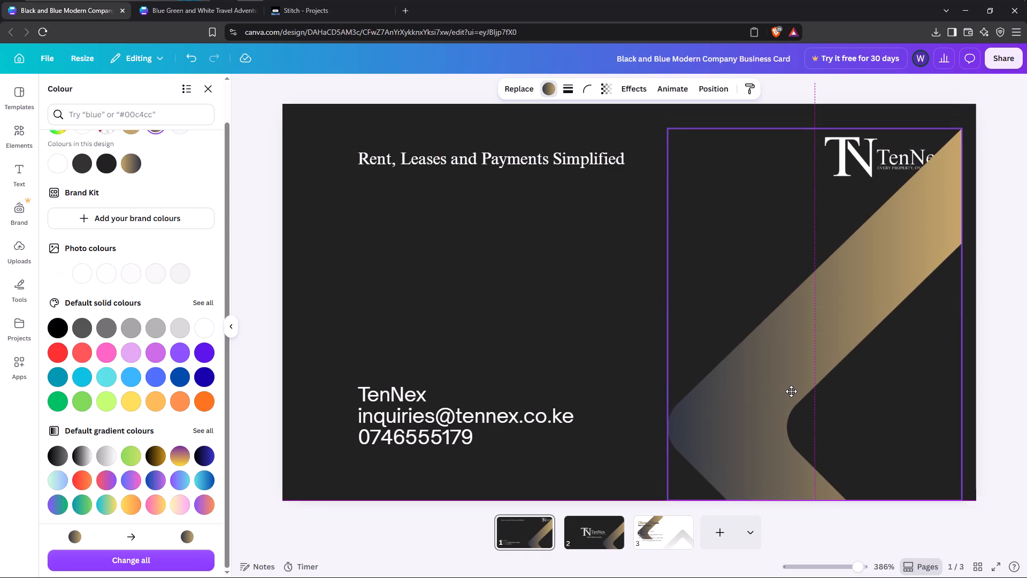
drag(791, 391, 804, 395)
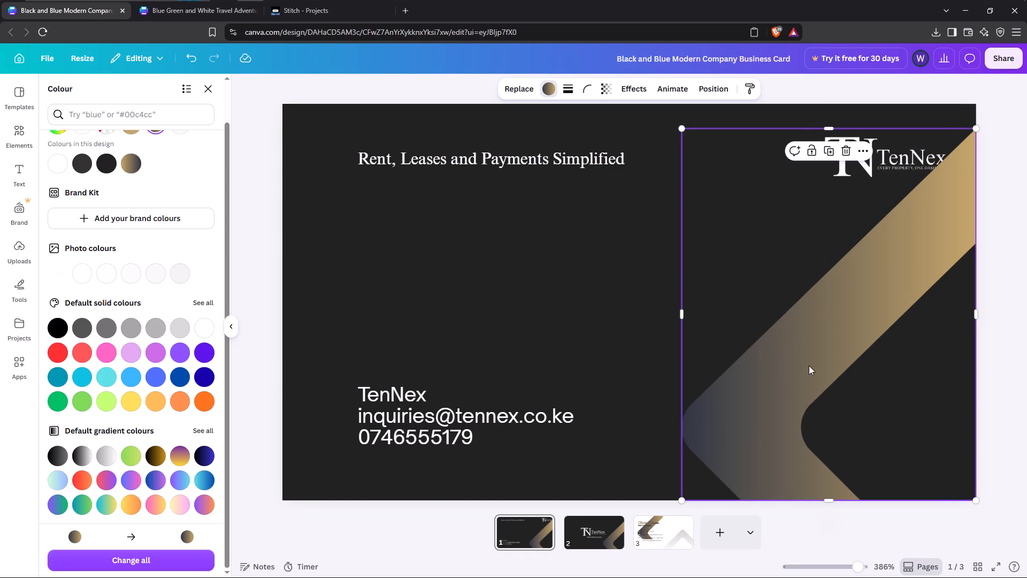
Send page 1's diagonal shape to the back, behind the TenNex logo.
click(863, 154)
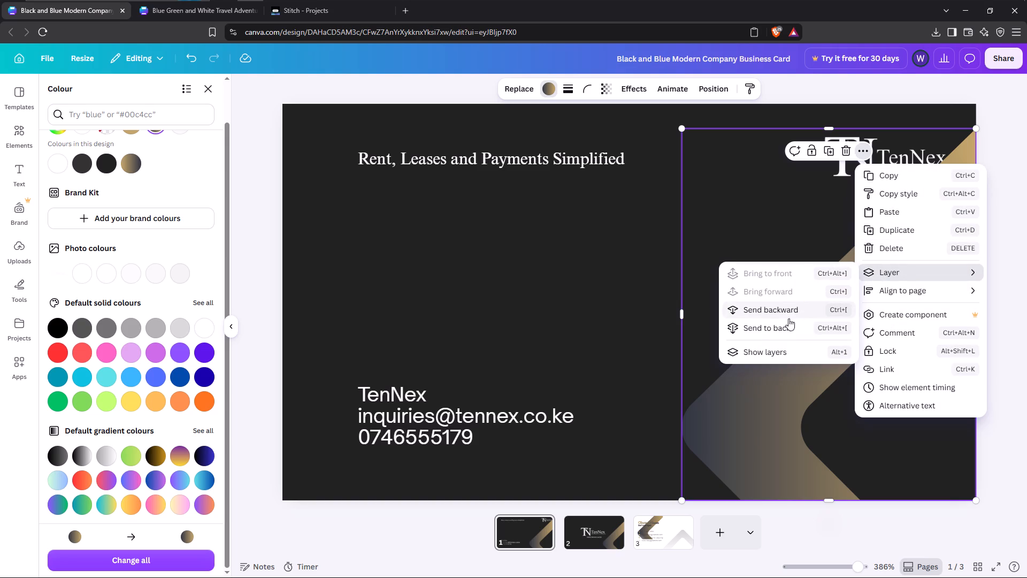
click(773, 325)
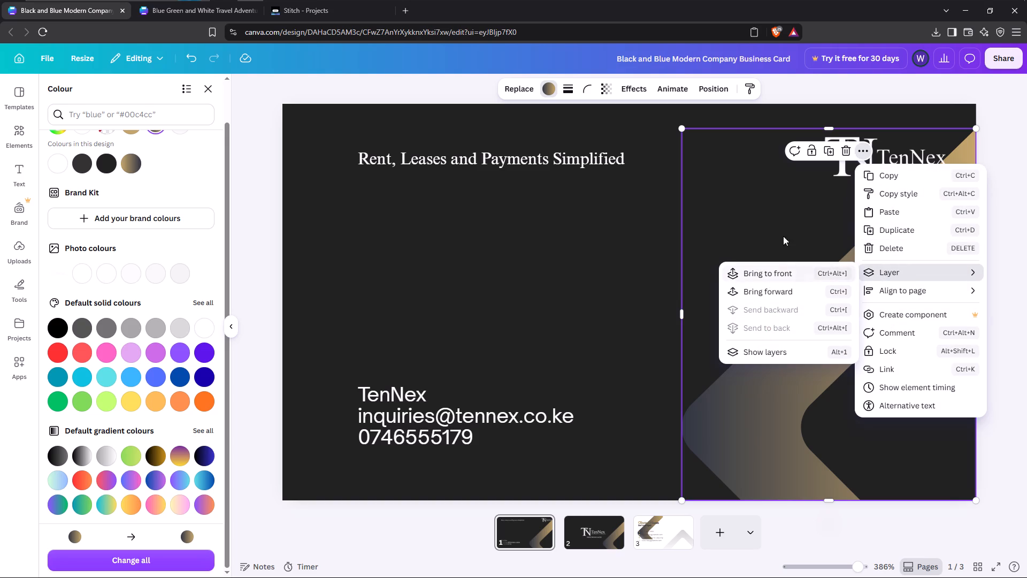
click(770, 209)
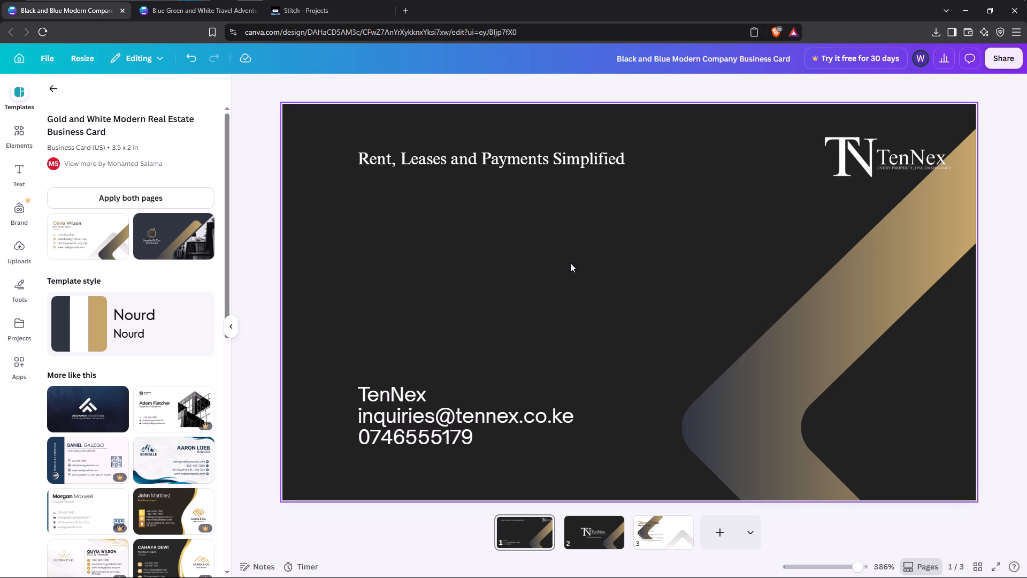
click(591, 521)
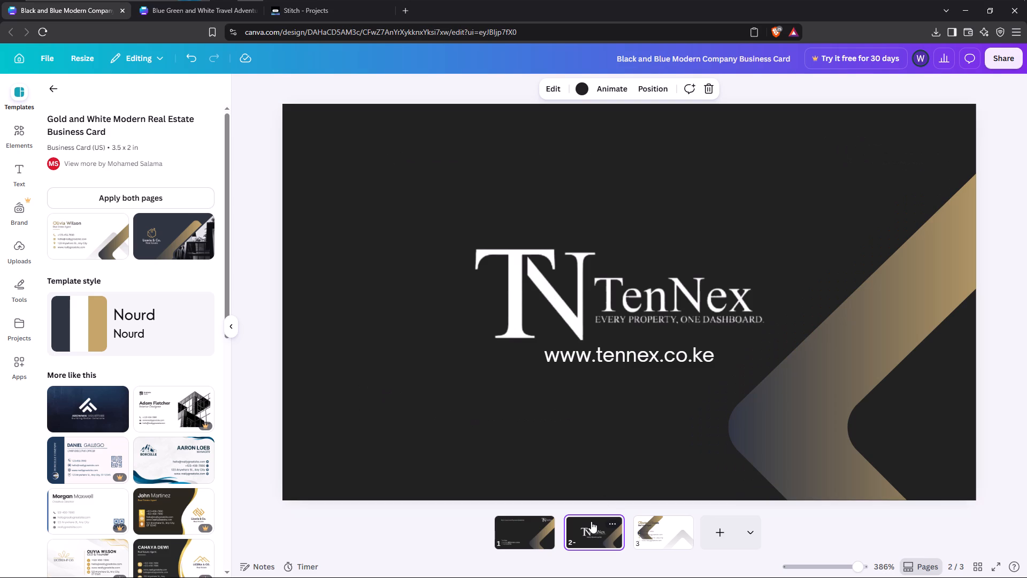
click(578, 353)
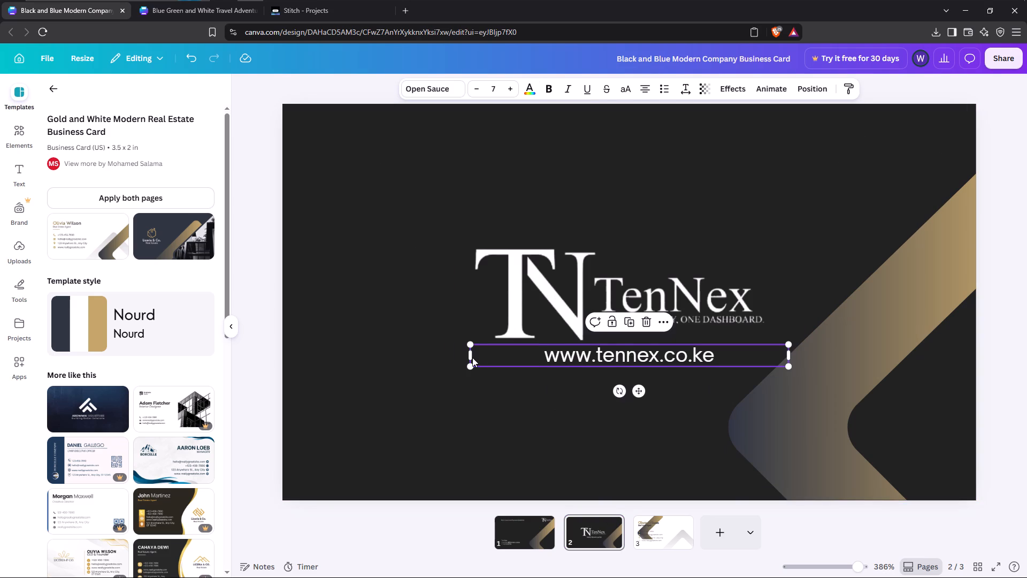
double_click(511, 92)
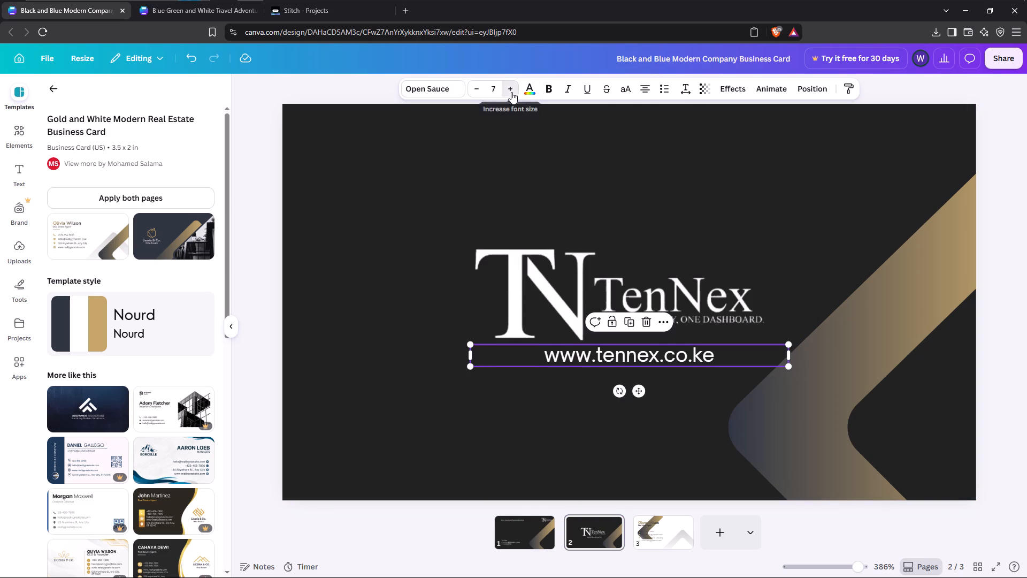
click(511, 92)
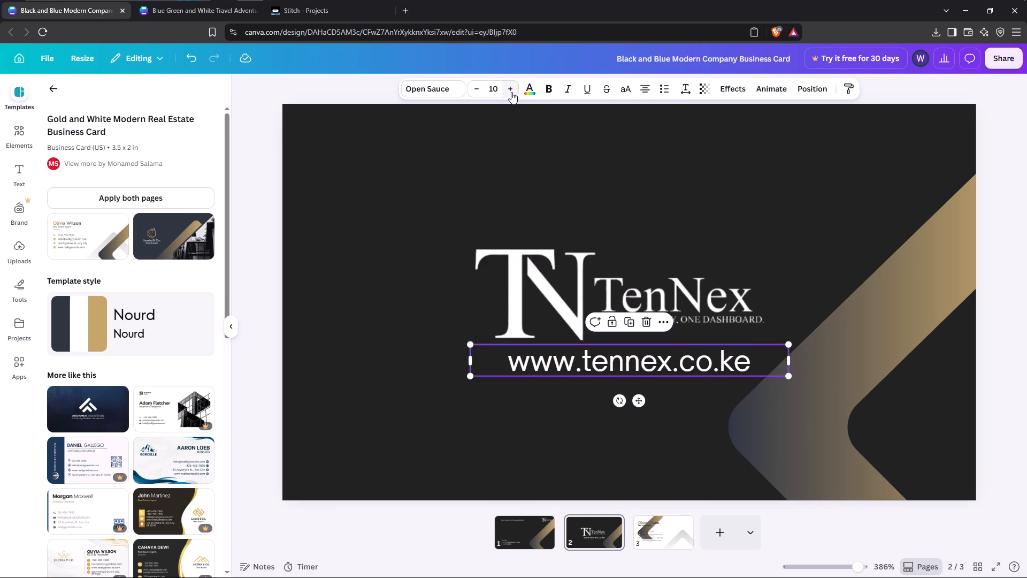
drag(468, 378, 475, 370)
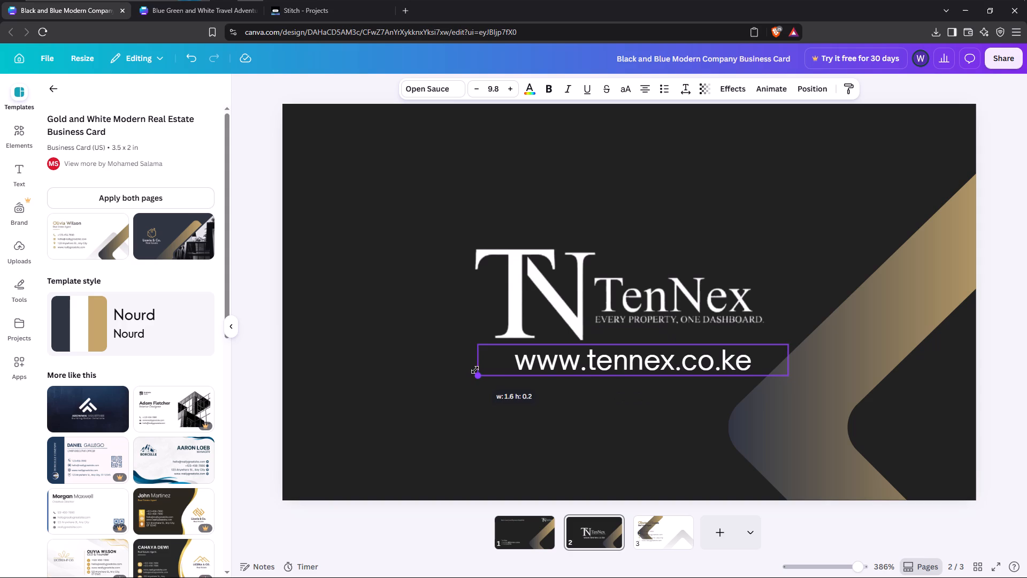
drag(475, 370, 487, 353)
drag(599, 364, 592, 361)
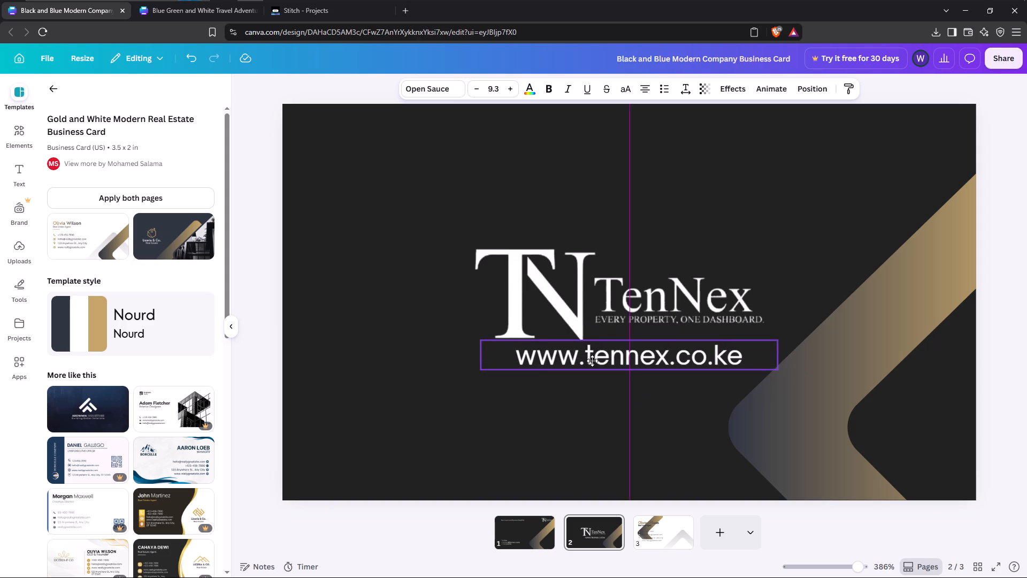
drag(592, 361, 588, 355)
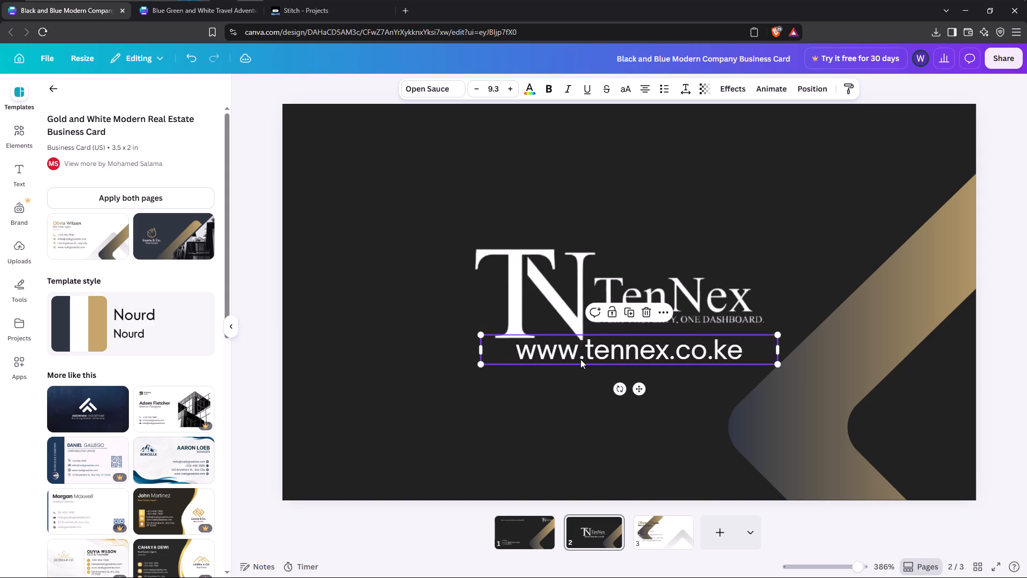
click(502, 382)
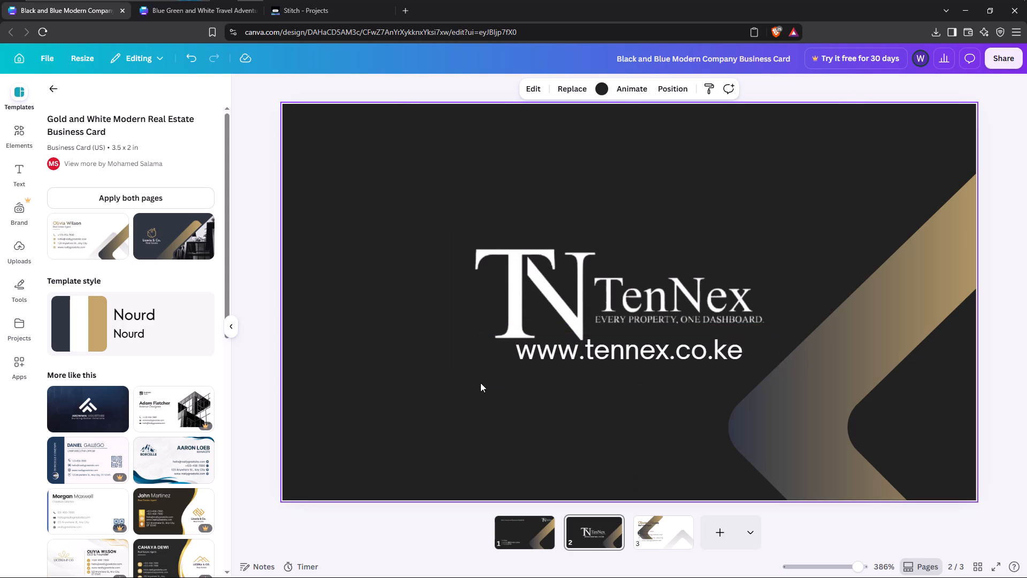
Set the font size of page 2's website text to 7.
click(586, 358)
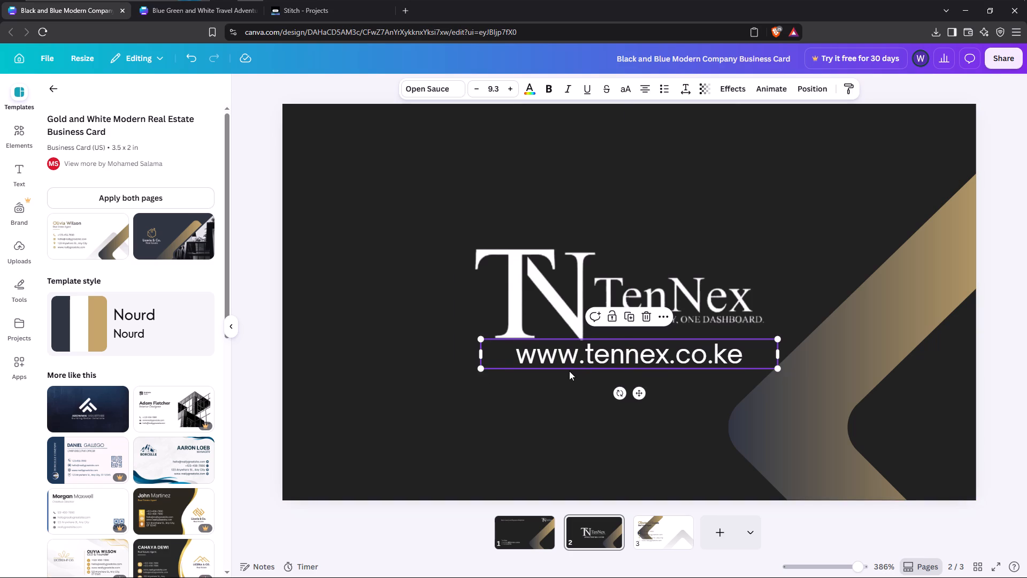
click(474, 89)
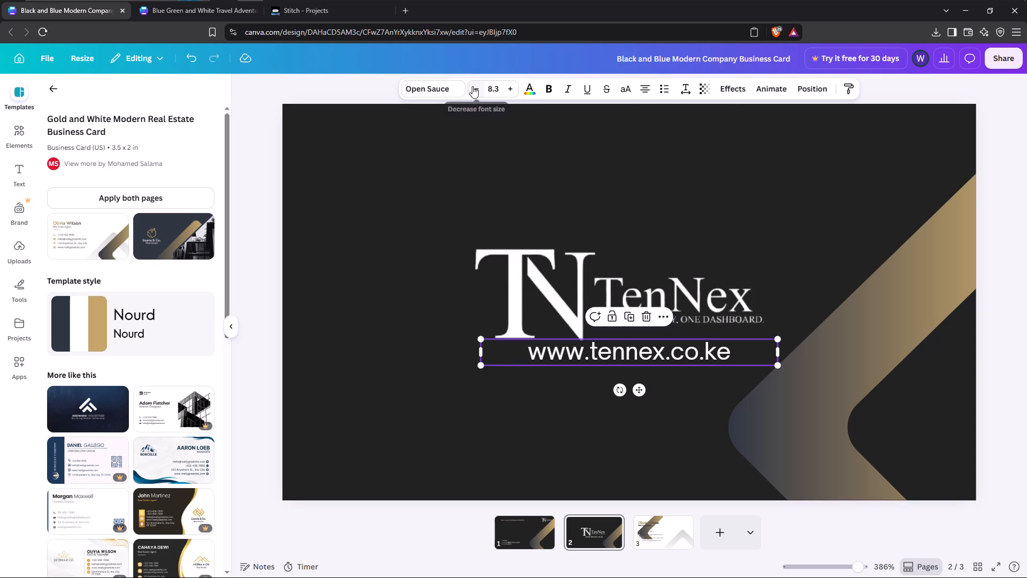
click(472, 86)
click(498, 90)
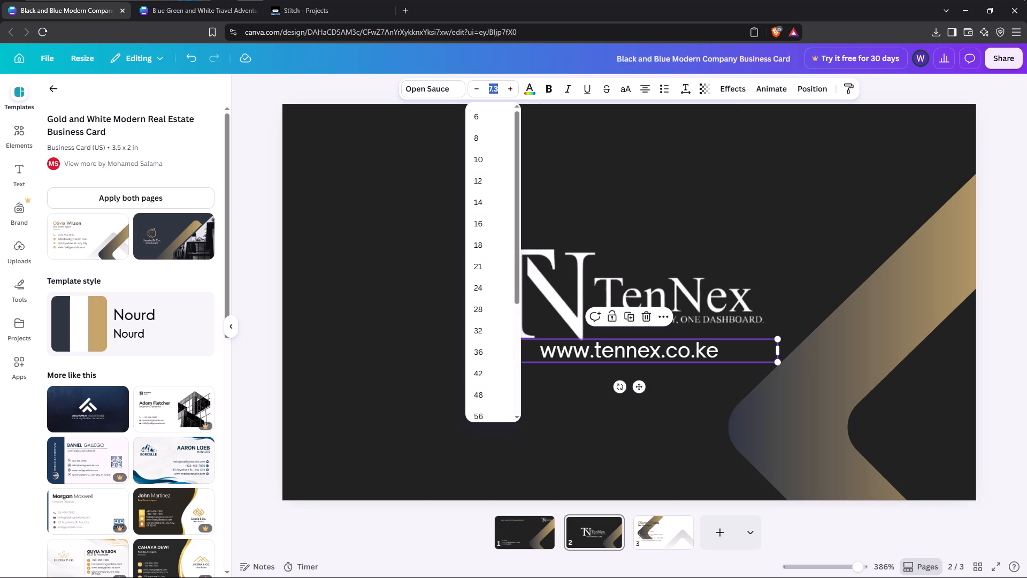
key(7)
click(325, 154)
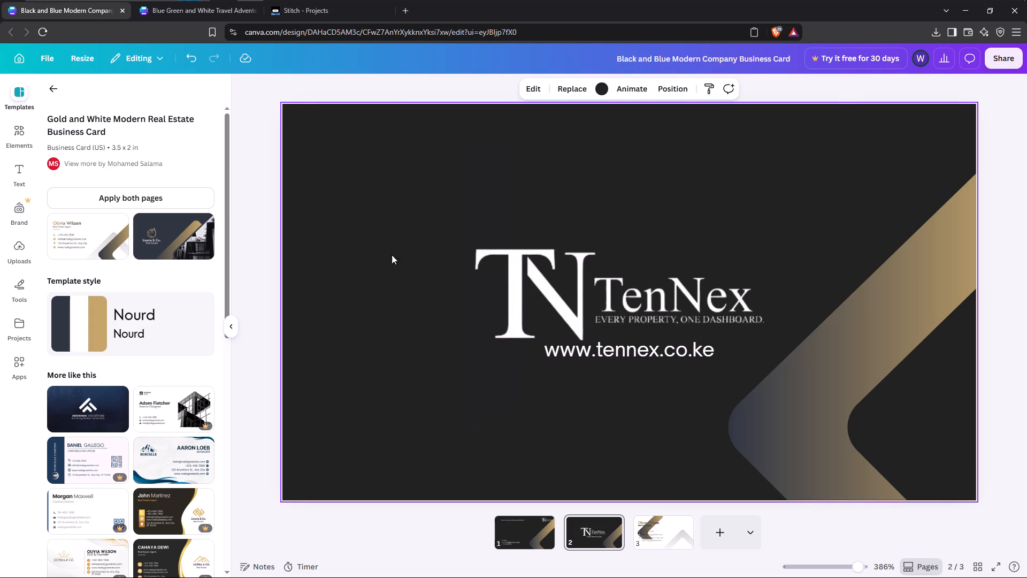
Lower page 2's website text slightly beneath the logo and widen its text box on both sides.
drag(626, 348, 626, 353)
drag(482, 357, 472, 355)
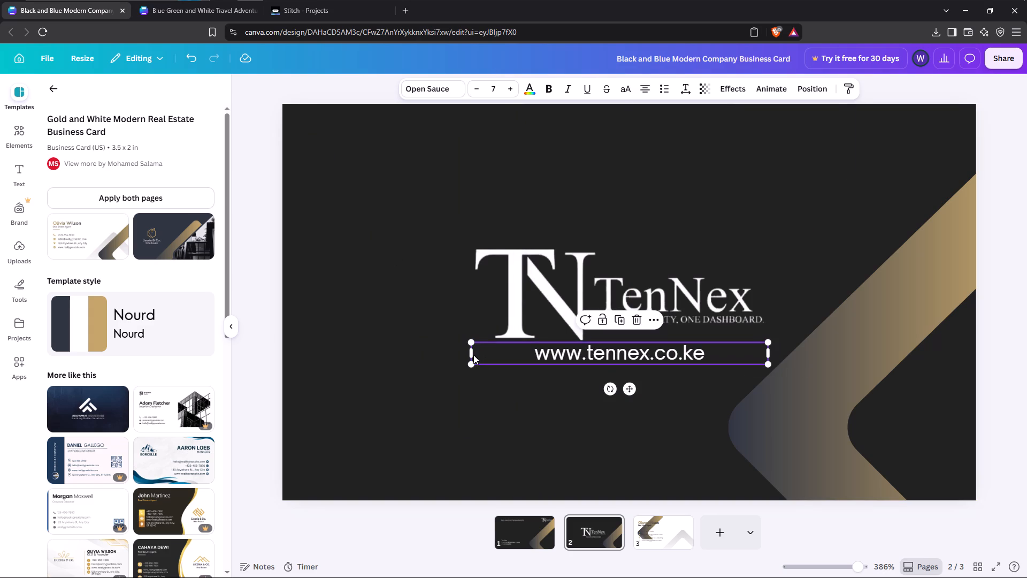
drag(469, 351, 423, 352)
drag(770, 355, 812, 358)
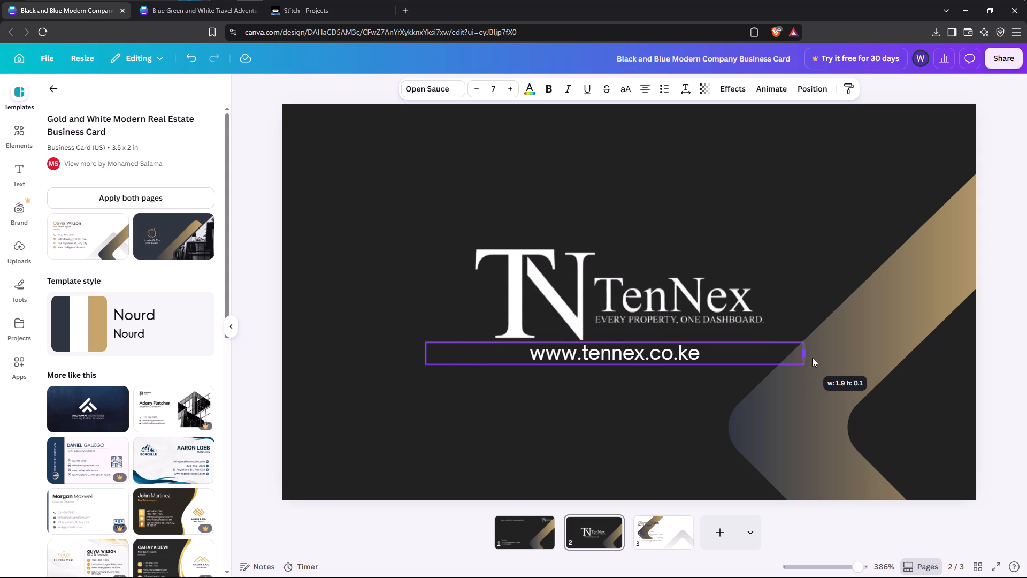
drag(812, 358, 817, 358)
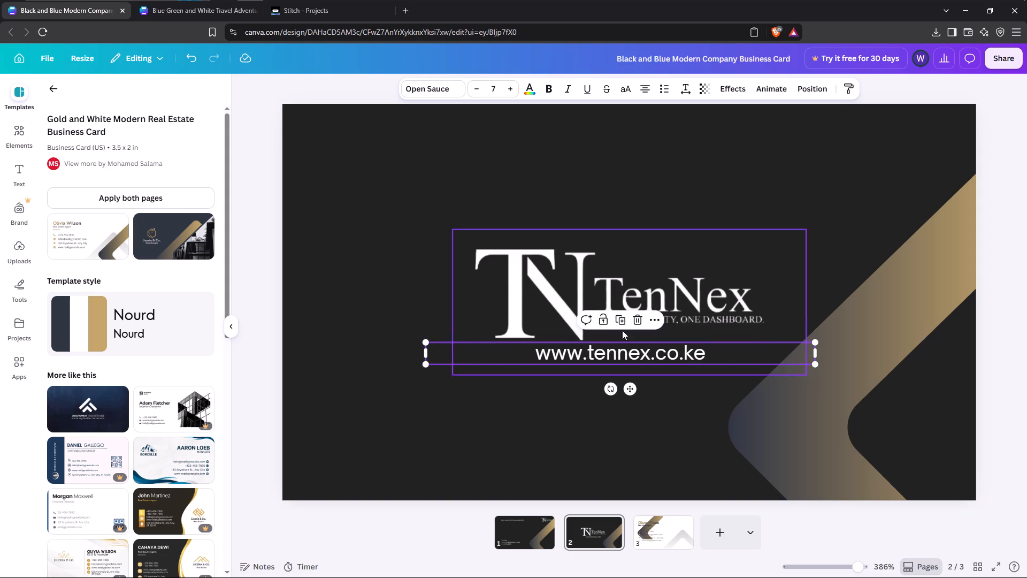
Align page 2's website text to the horizontal centre of the page.
click(660, 318)
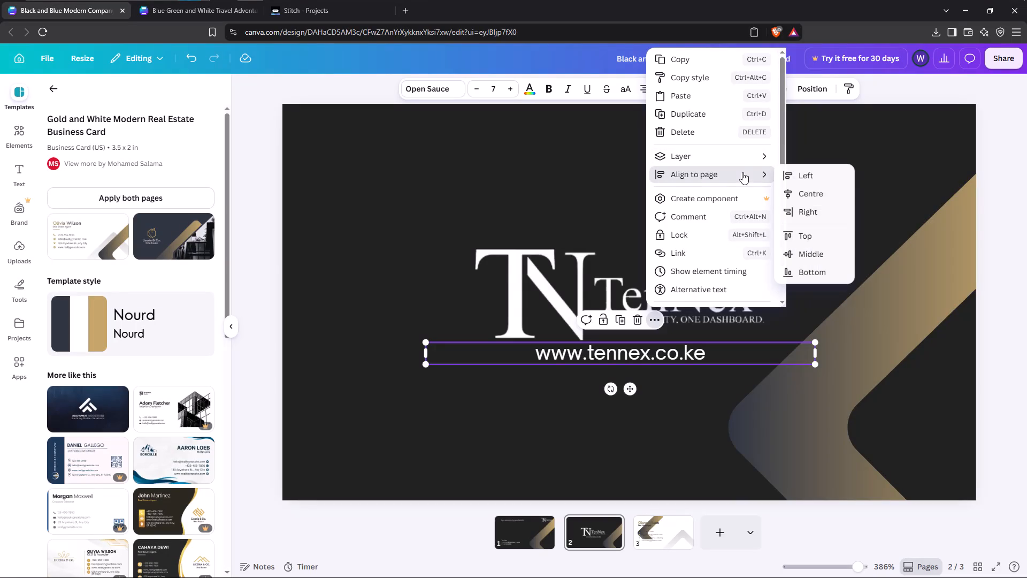
click(791, 194)
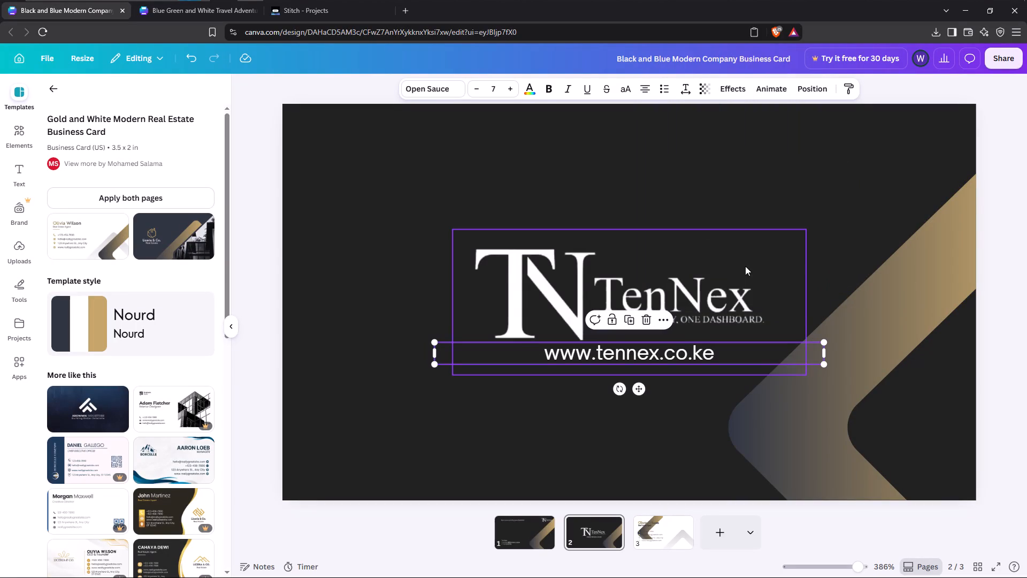
click(803, 214)
click(320, 488)
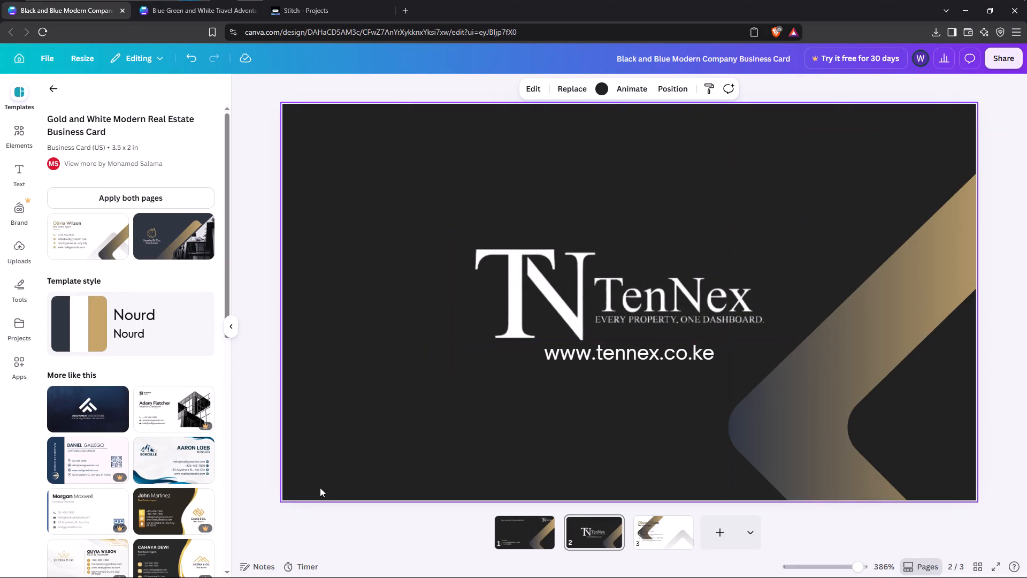
Shrink the TenNex logo on page 2 proportionally and reposition it just above the website text.
click(496, 320)
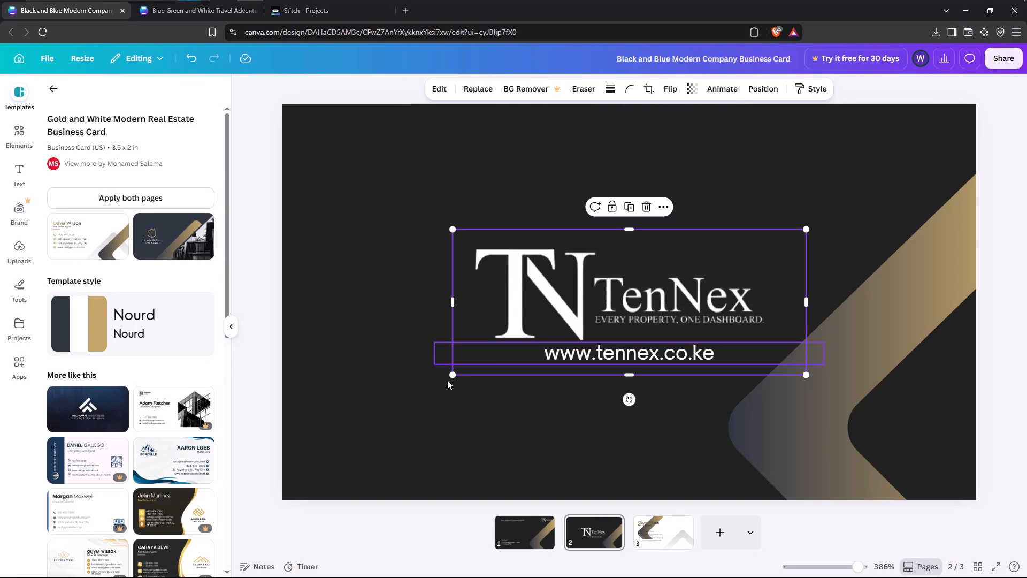
drag(454, 374, 496, 344)
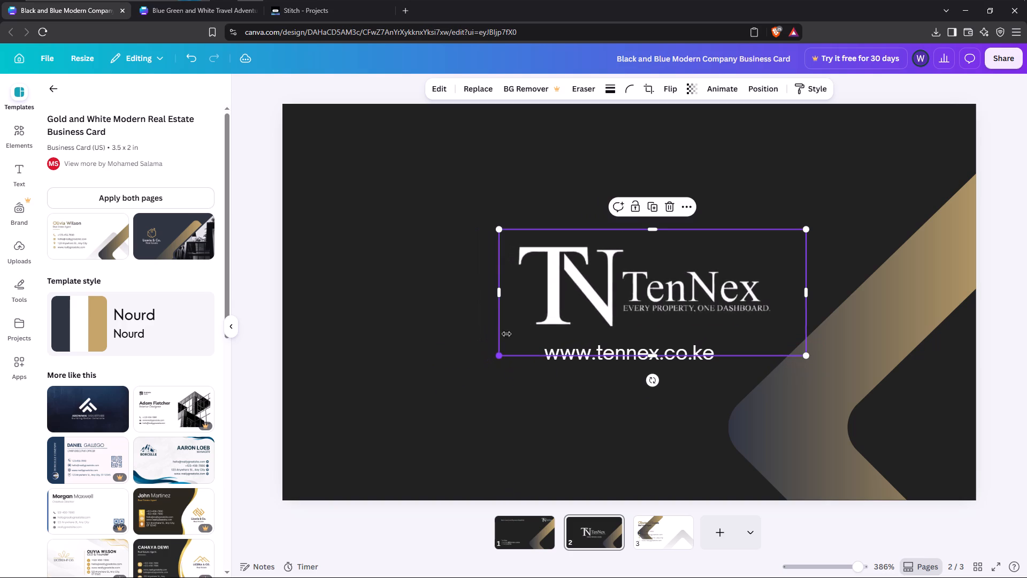
drag(620, 298, 580, 306)
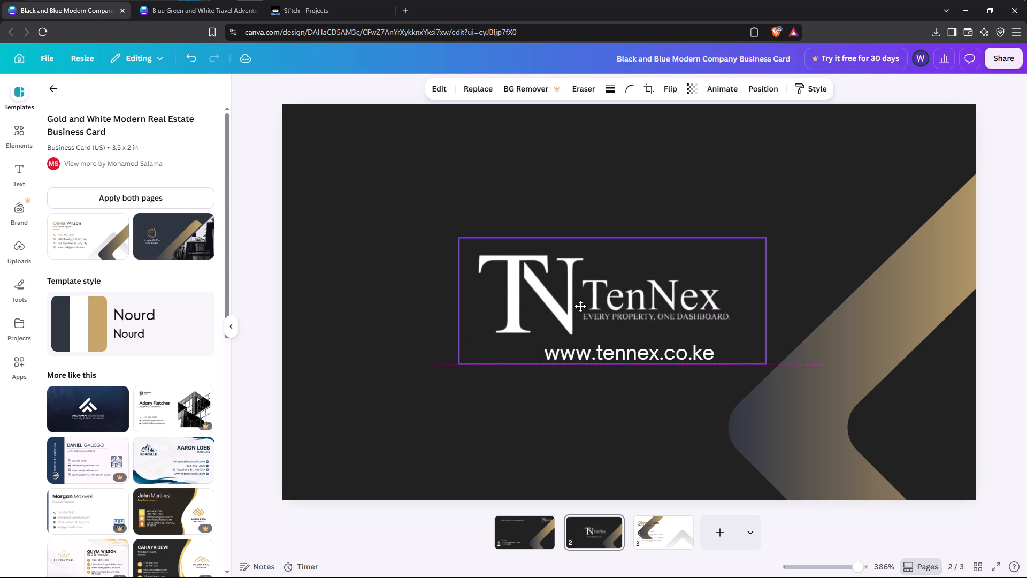
drag(580, 306, 589, 308)
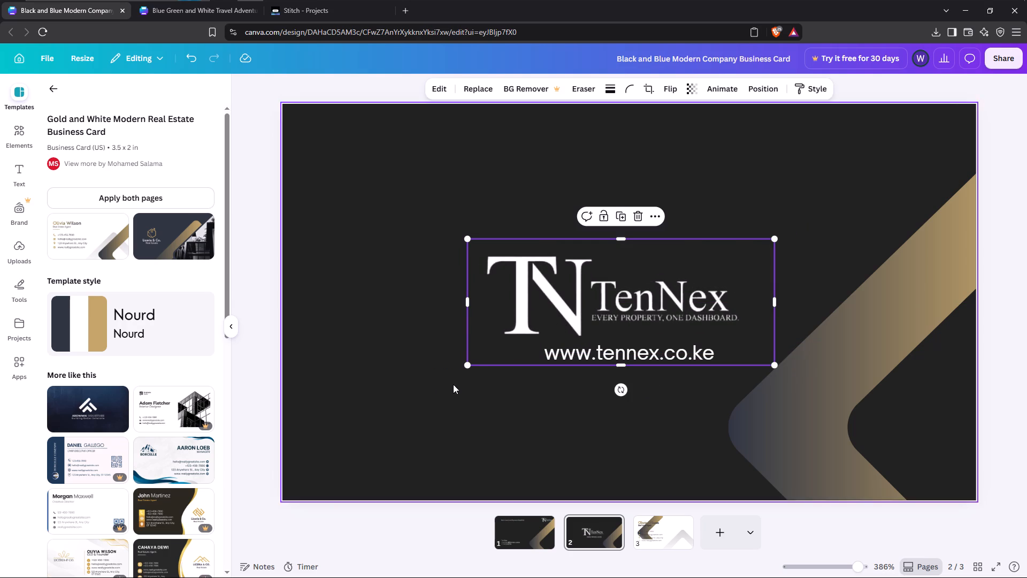
drag(465, 364, 485, 352)
drag(579, 302, 576, 306)
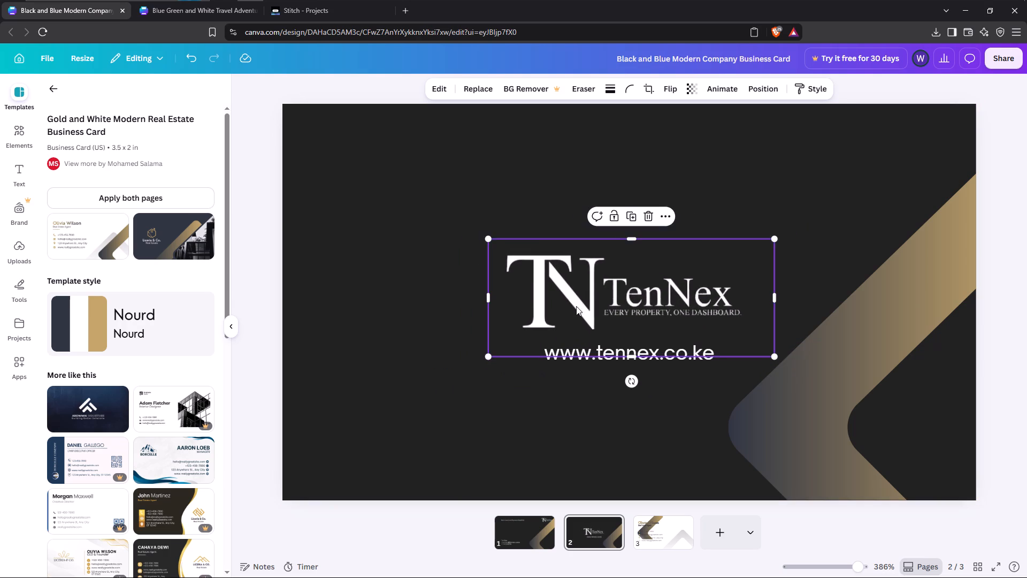
drag(576, 306, 570, 311)
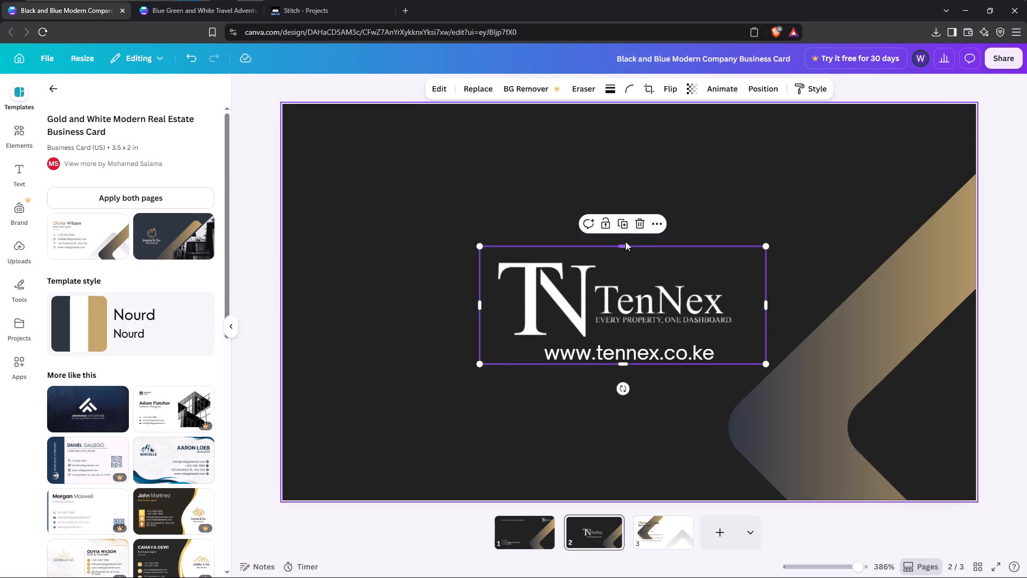
Align the TenNex logo on page 2 to both the horizontal centre and vertical middle of the page.
click(651, 227)
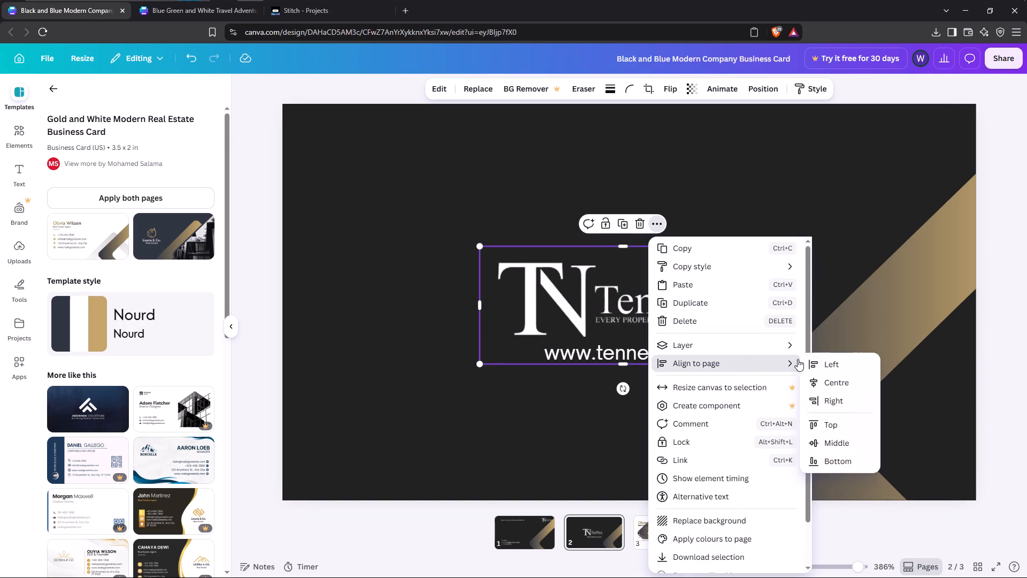
click(810, 375)
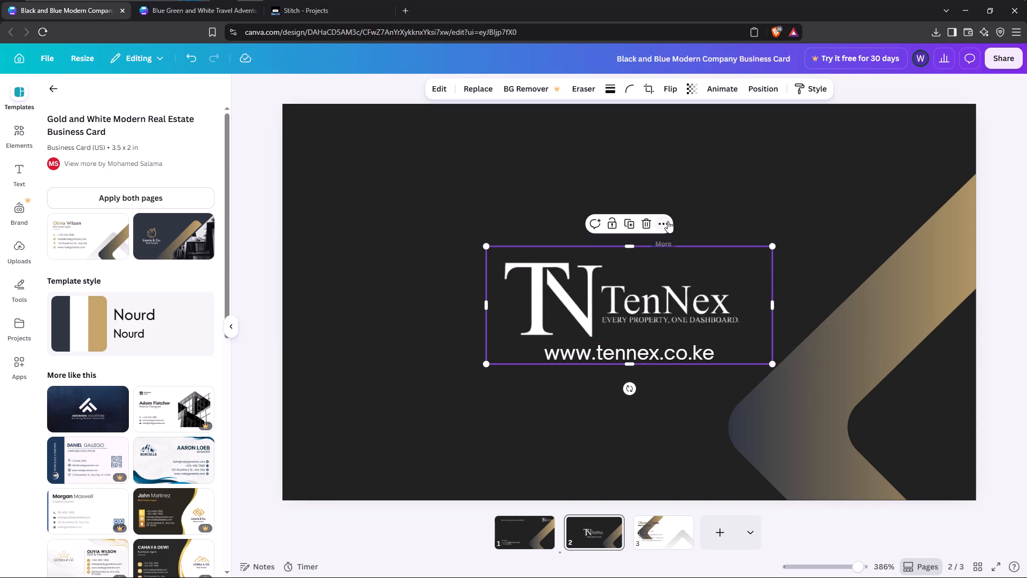
click(668, 221)
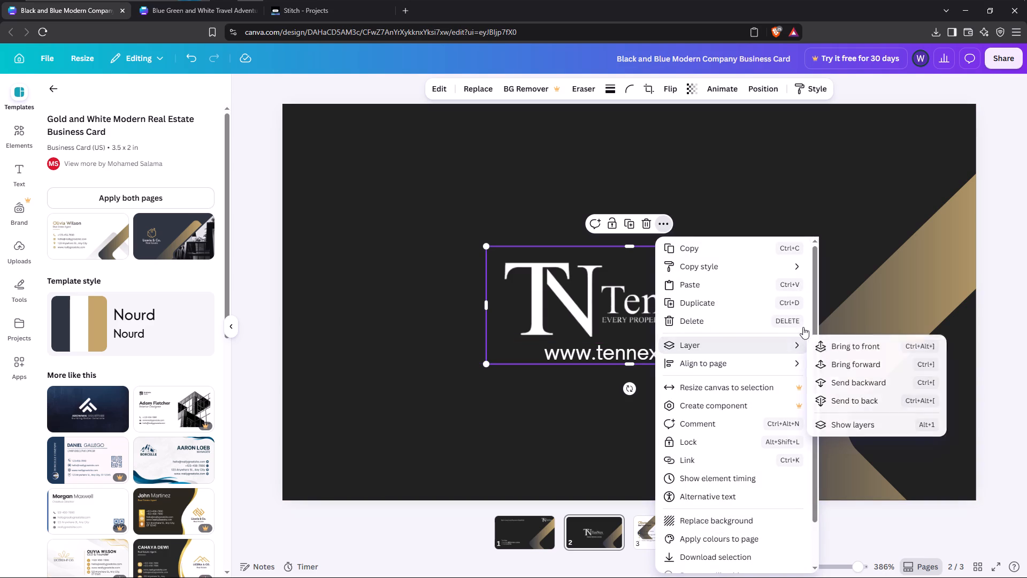
click(798, 363)
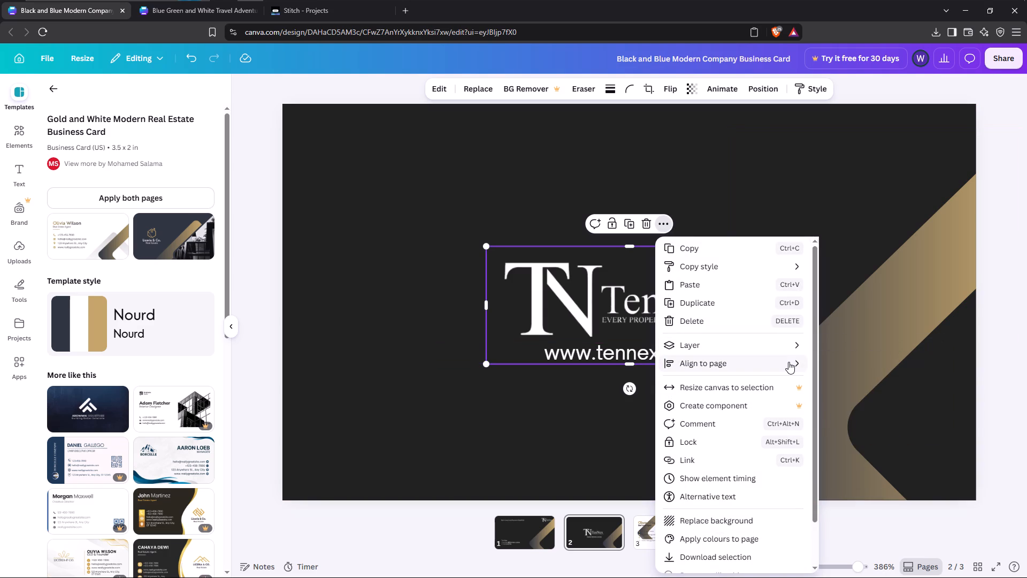
click(833, 437)
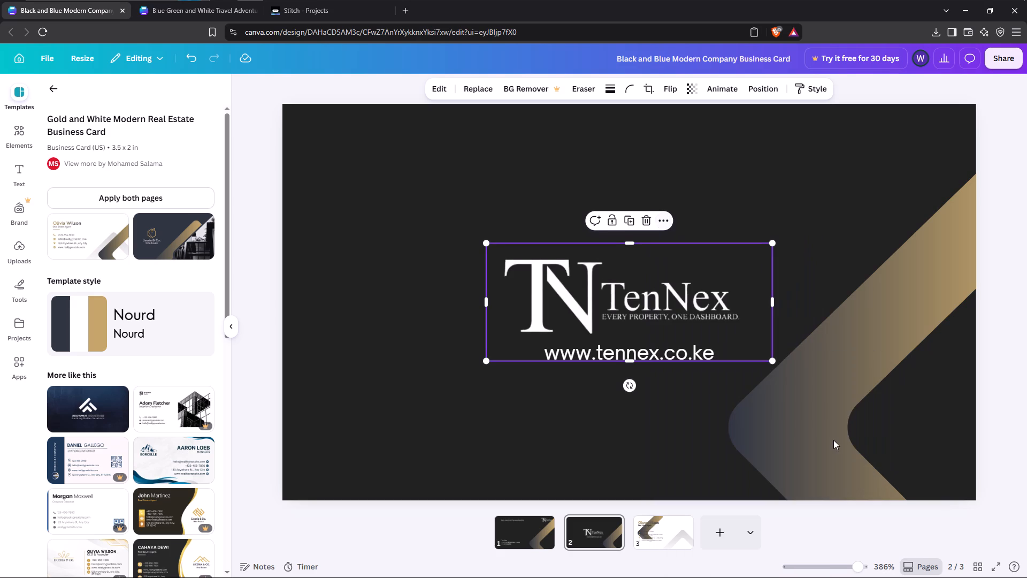
click(713, 429)
Raise page 2's website text slightly so it sits closer beneath the TenNex logo.
drag(624, 356, 627, 353)
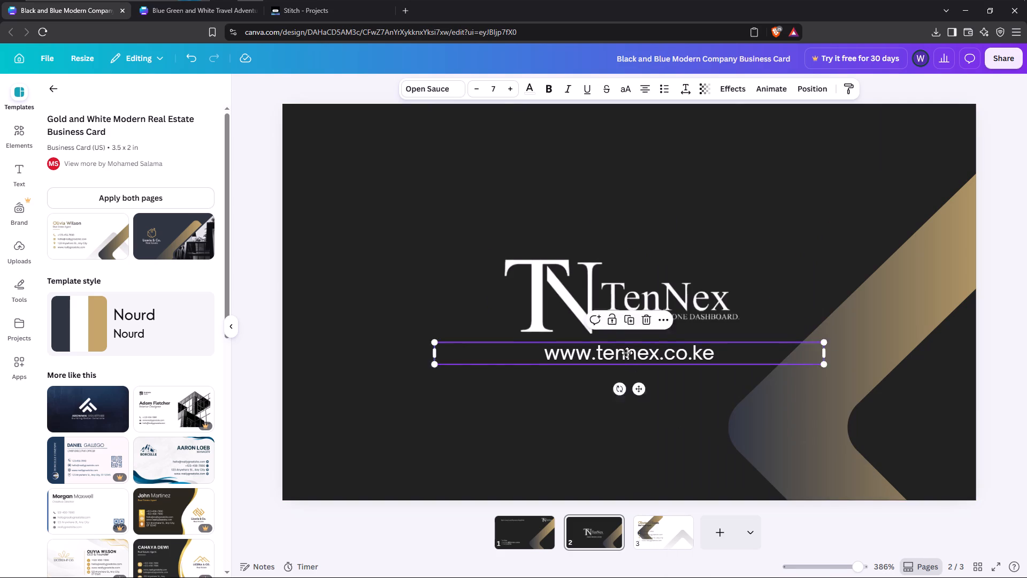
drag(627, 353, 629, 348)
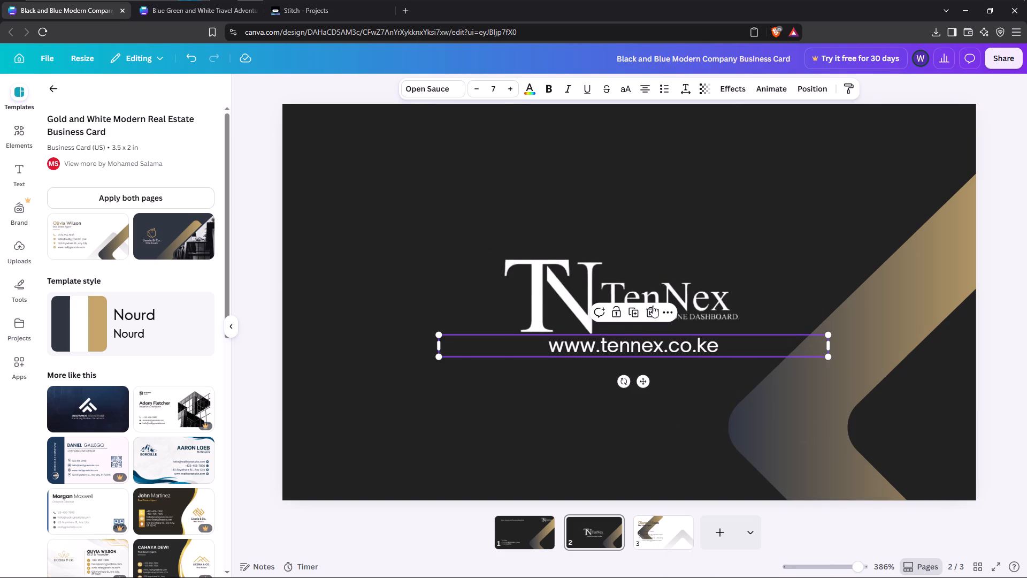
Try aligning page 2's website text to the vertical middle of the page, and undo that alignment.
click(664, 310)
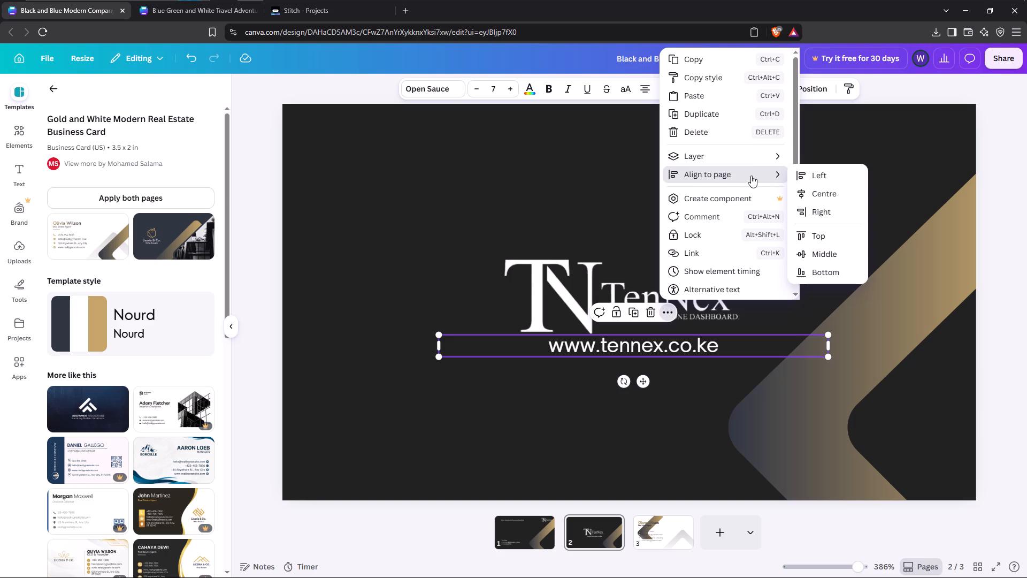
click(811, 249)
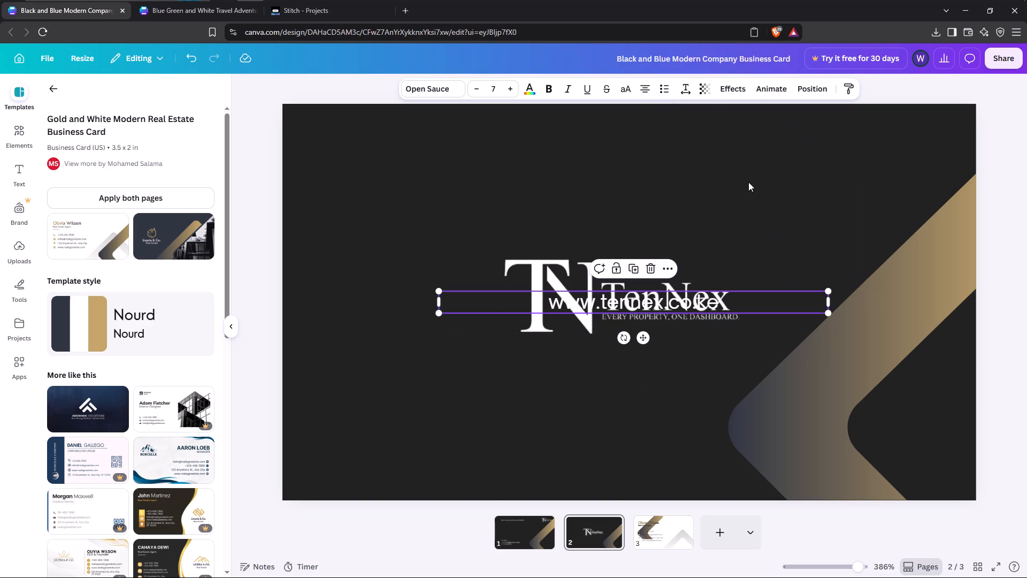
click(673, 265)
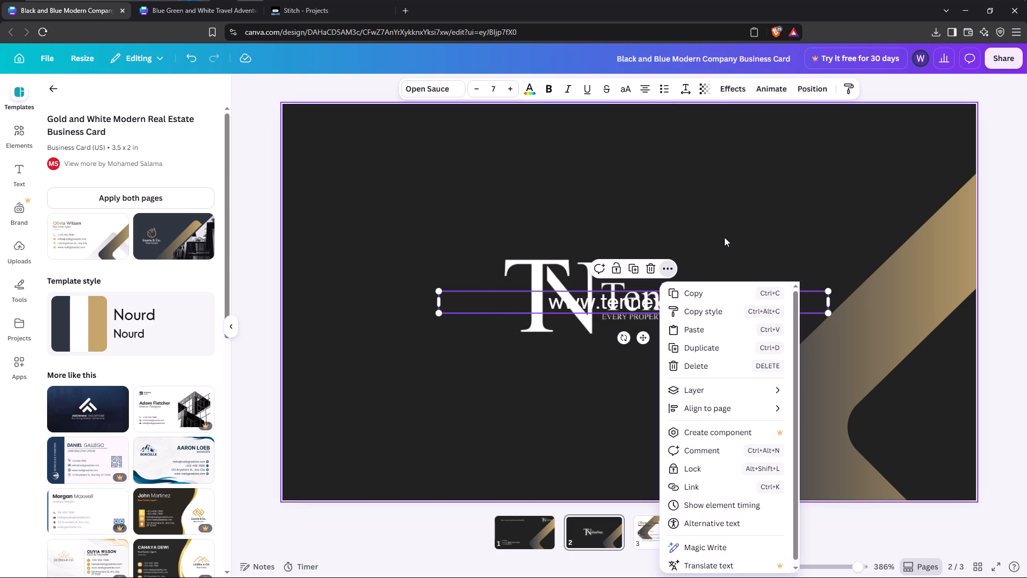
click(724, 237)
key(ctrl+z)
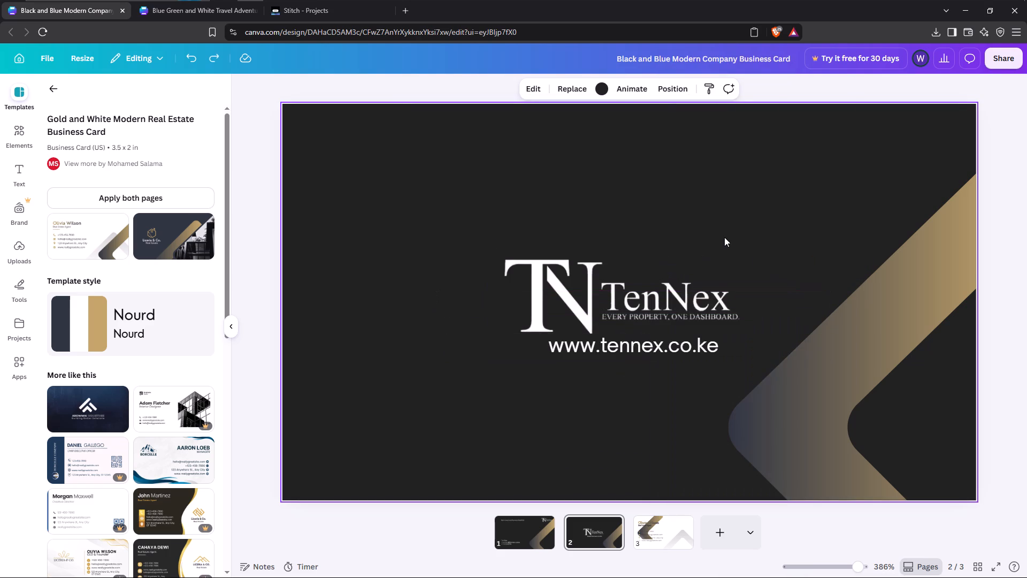
Align page 2's website text to the horizontal centre of the page.
click(612, 350)
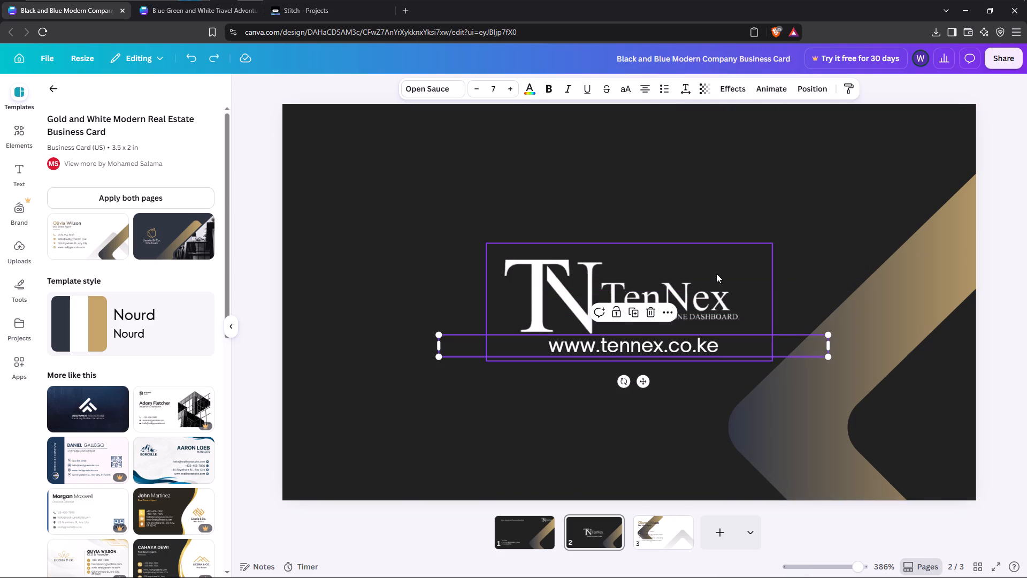
click(786, 347)
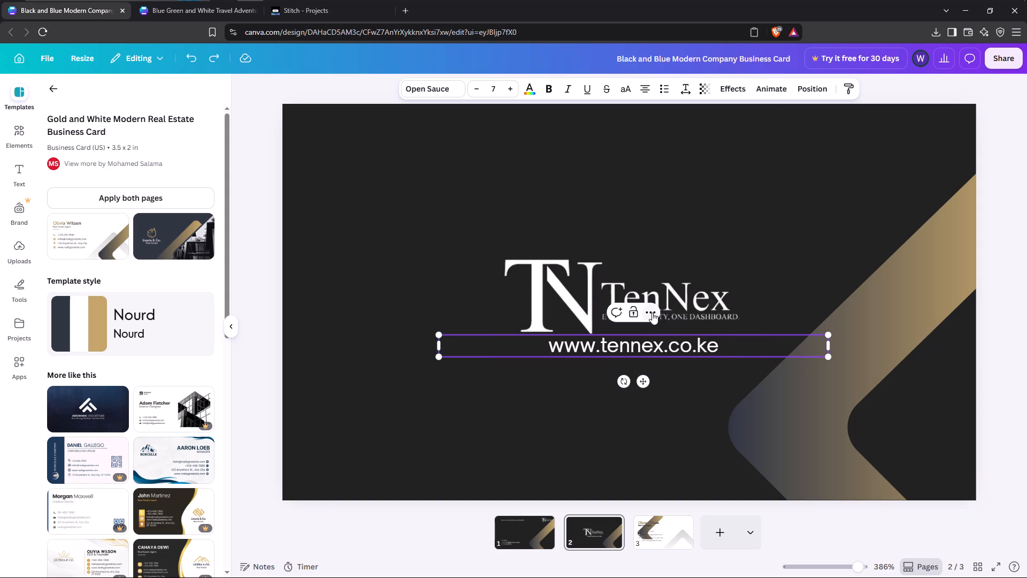
click(651, 312)
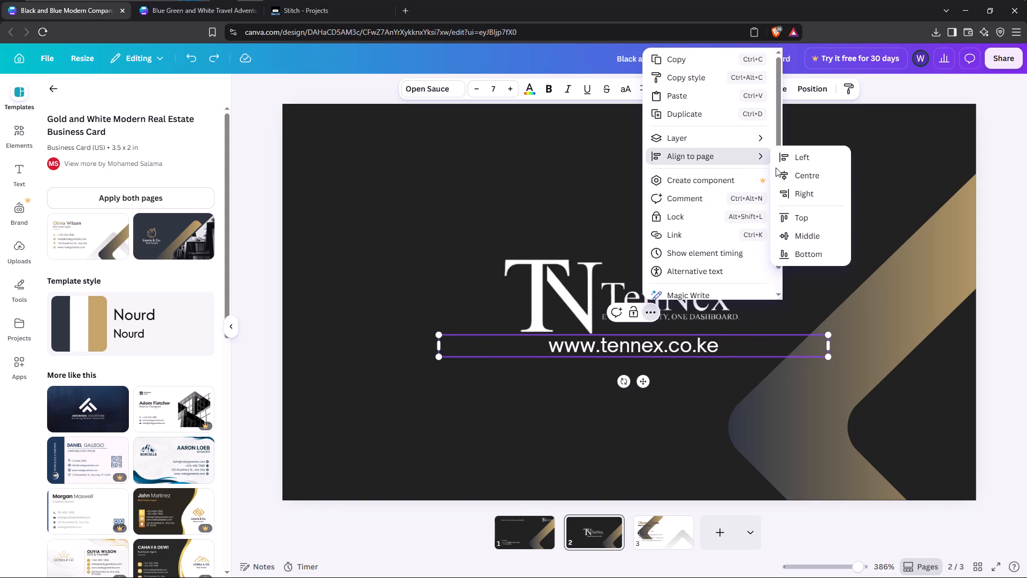
click(788, 177)
click(838, 169)
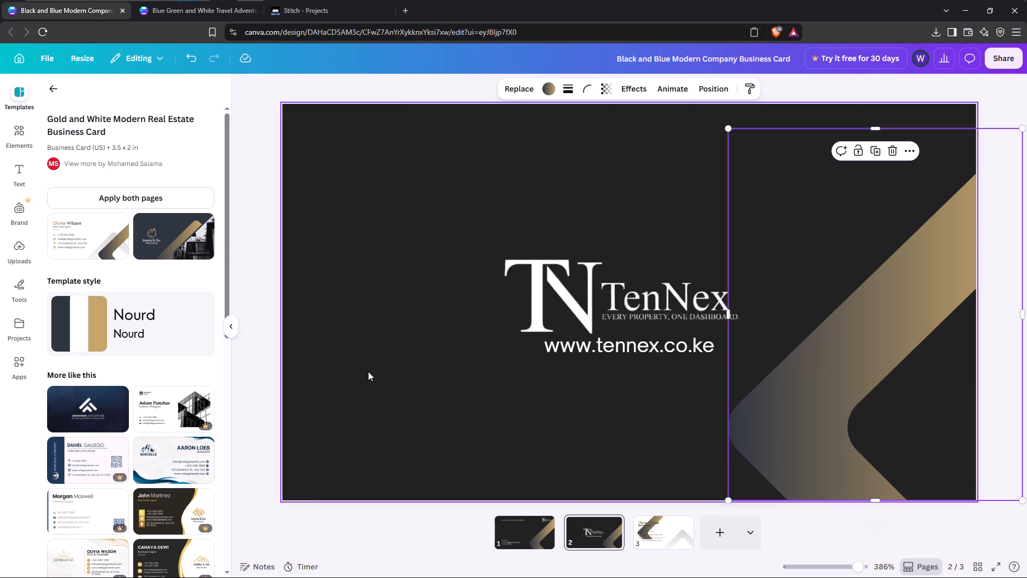
click(369, 374)
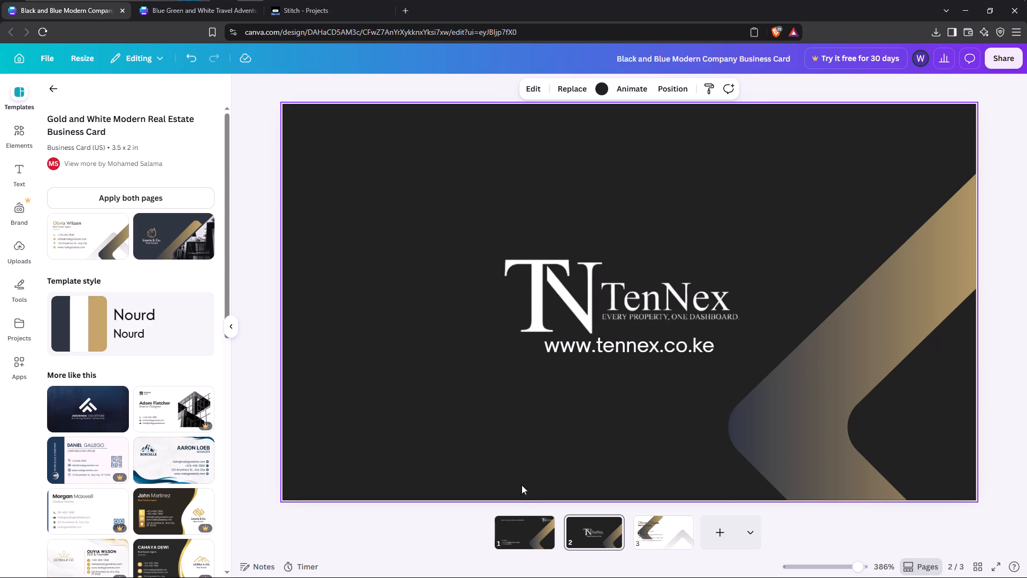
Lower page 2's website text slightly to widen the gap beneath the logo, keeping it horizontally centred.
drag(616, 350, 616, 355)
click(532, 417)
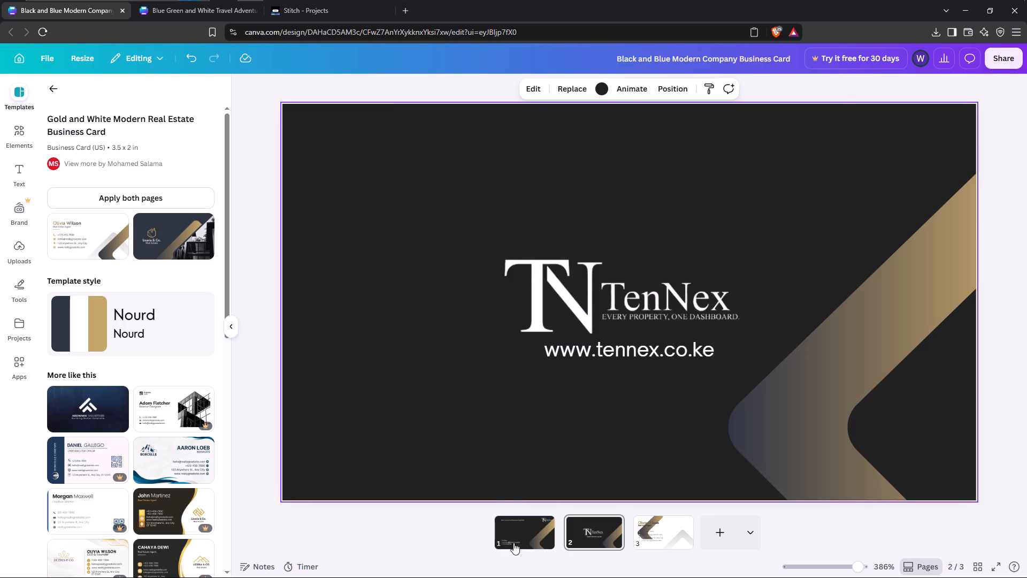
Shift the TenNex logo on page 1 slightly left, away from the gold diagonal shape, level with the tagline.
click(514, 540)
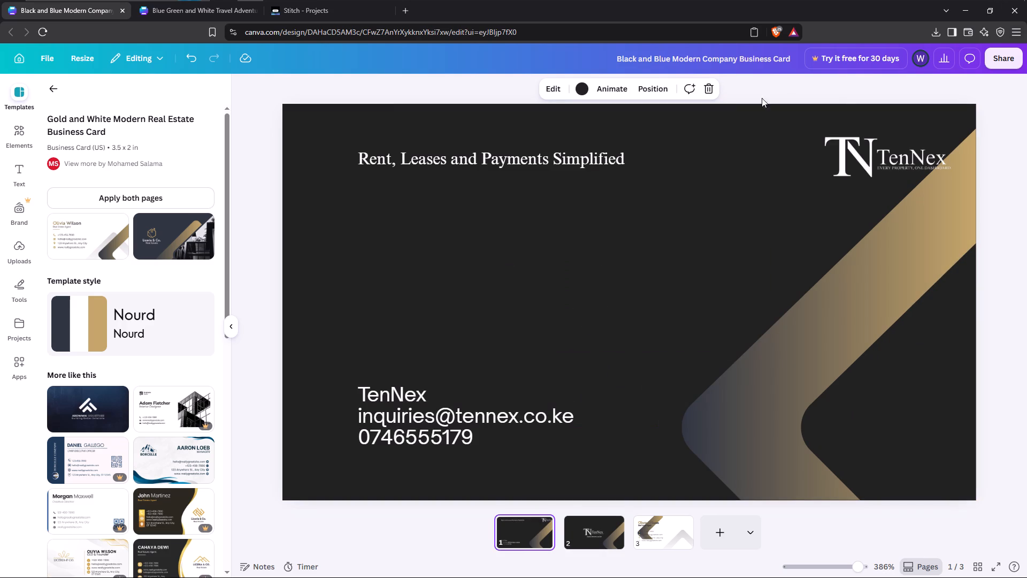
click(852, 153)
click(758, 219)
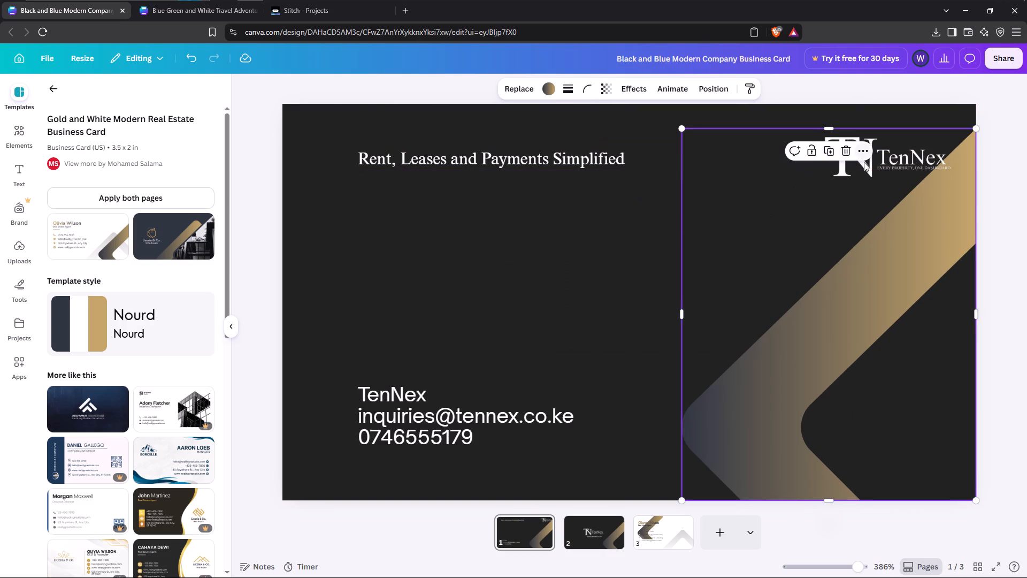
click(939, 155)
drag(930, 161, 918, 161)
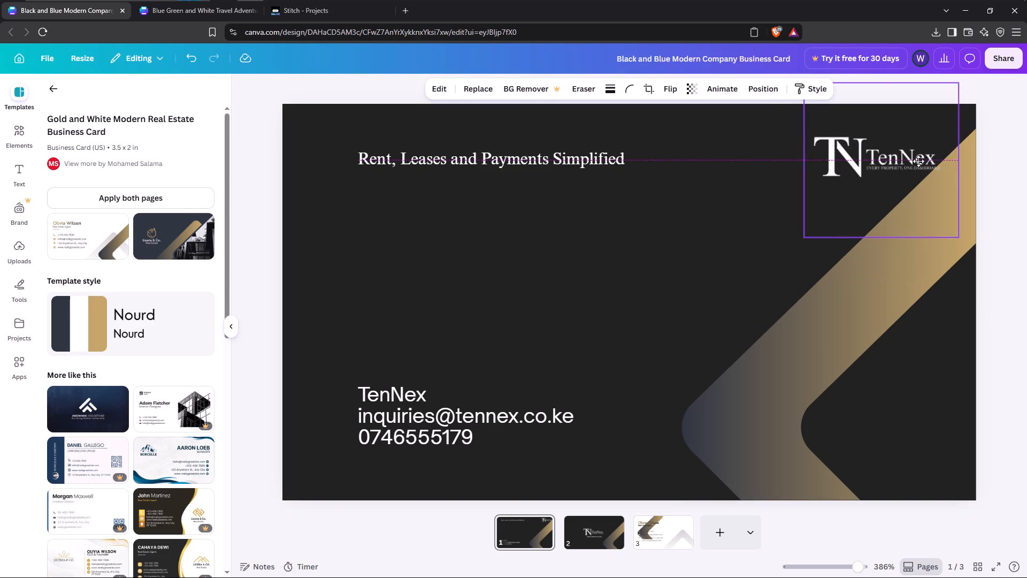
drag(918, 161, 910, 158)
click(1014, 342)
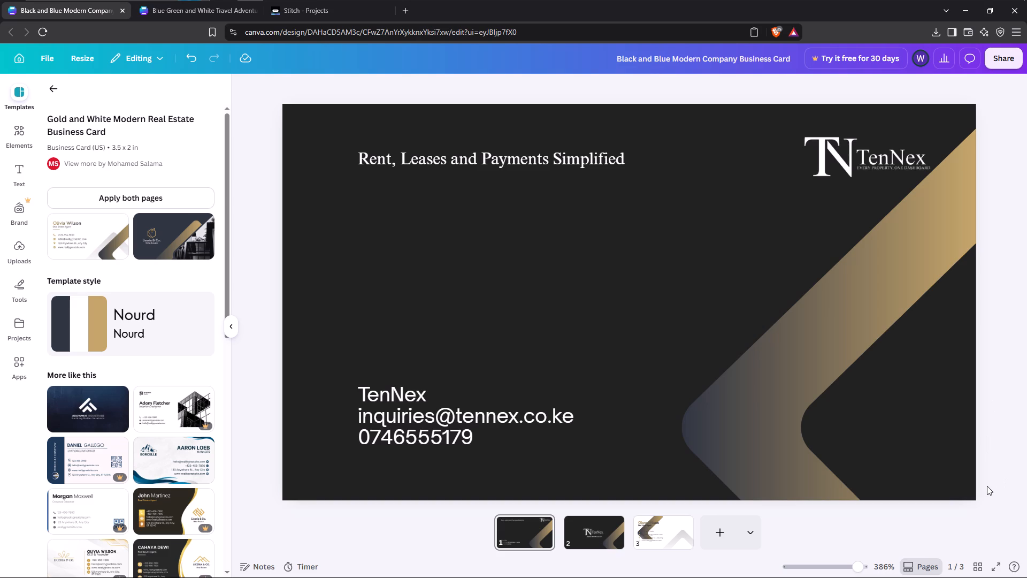
Delete page 3, the leftover template page with placeholder real estate agent details.
click(593, 534)
click(662, 532)
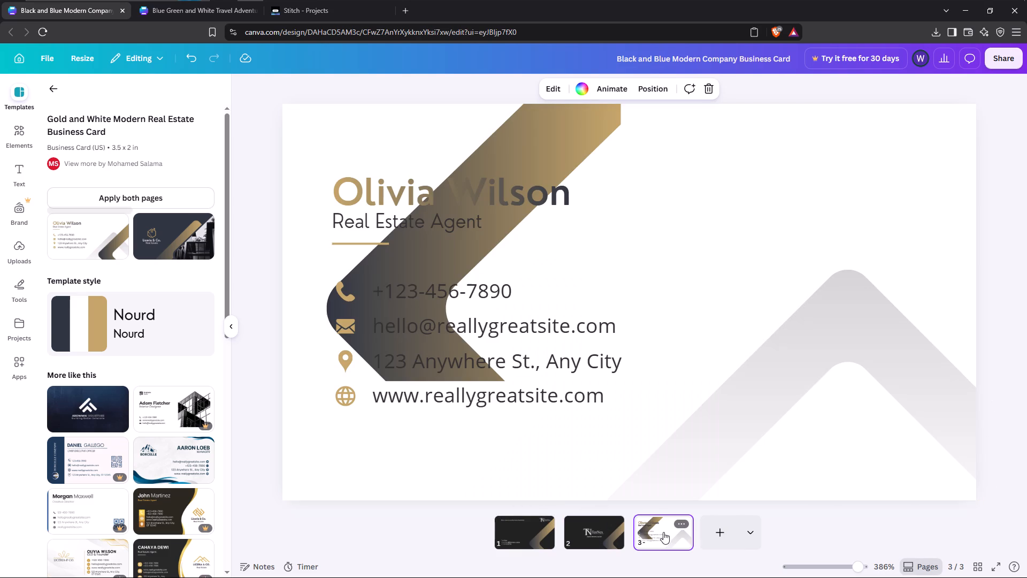
click(681, 523)
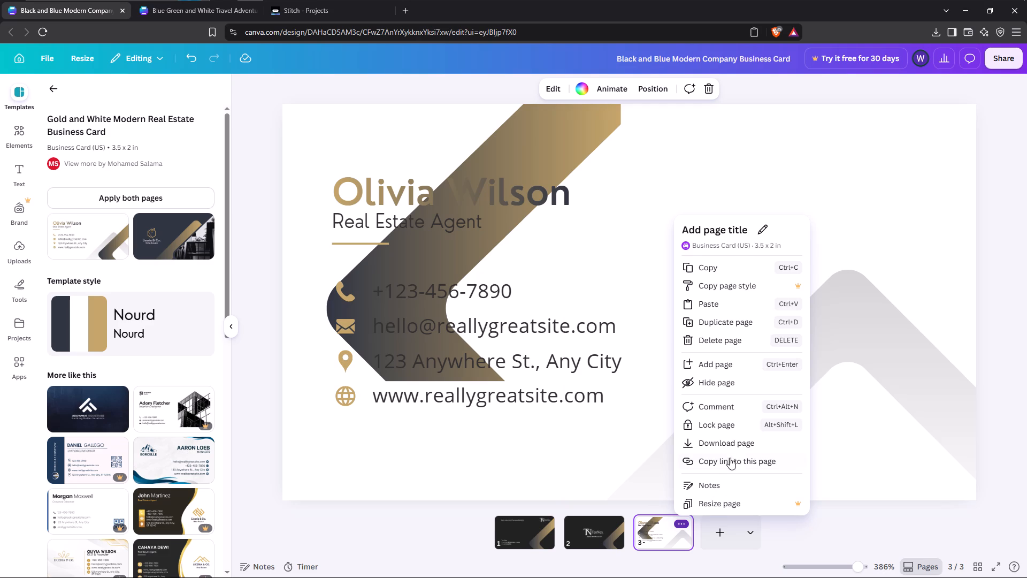
key(Delete)
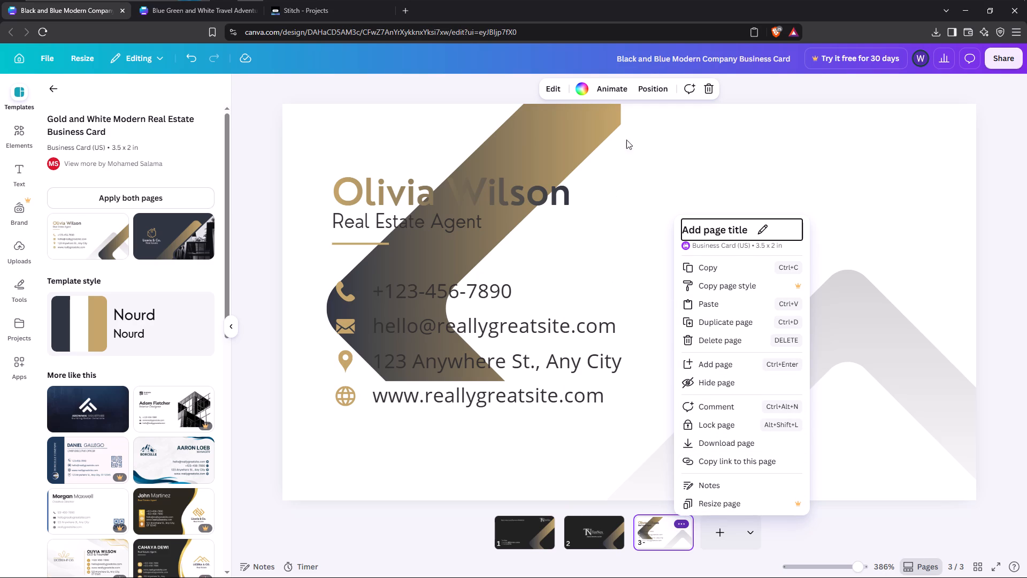
click(707, 88)
click(707, 88)
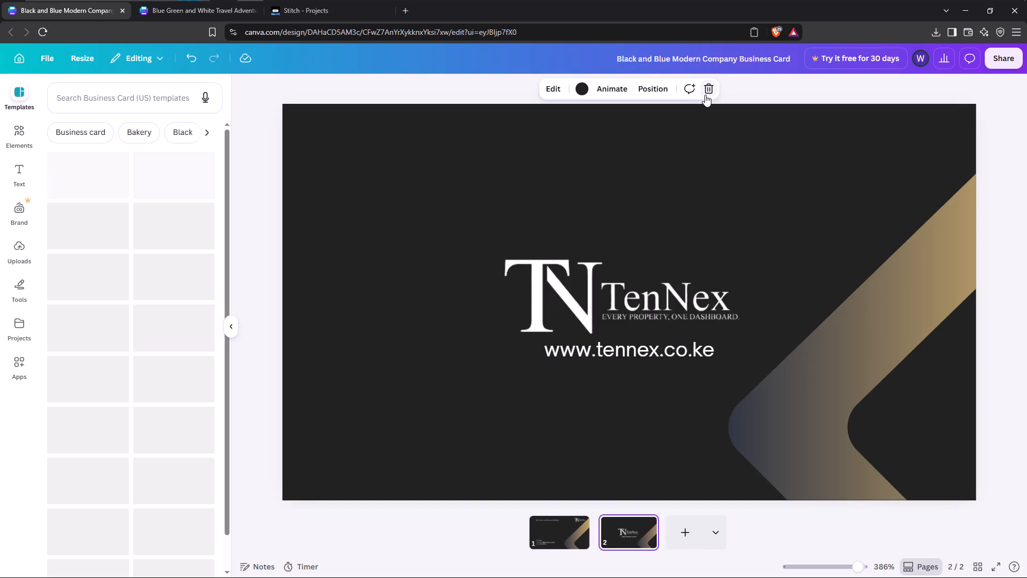
Return to page 1 of the business card.
click(542, 542)
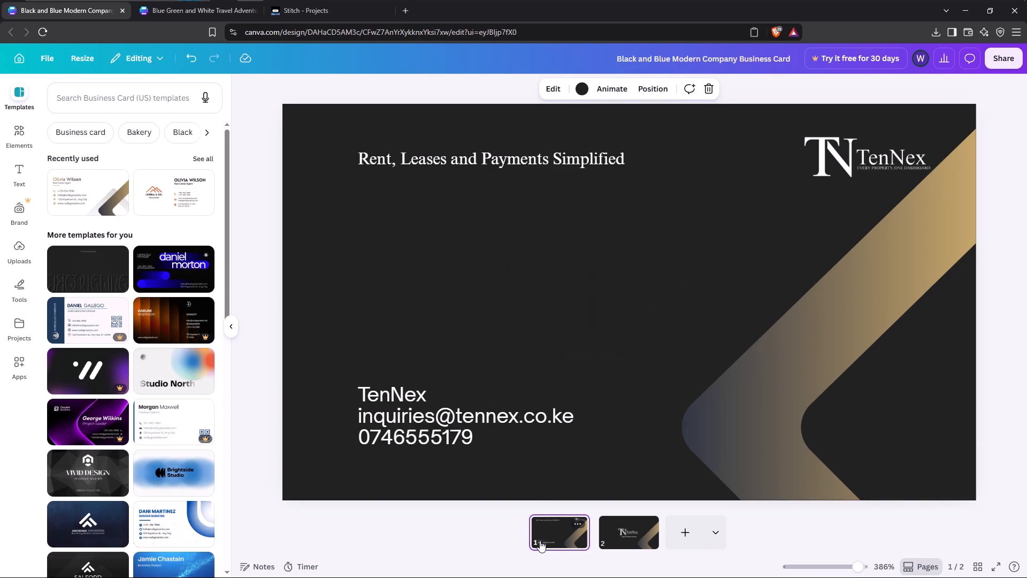